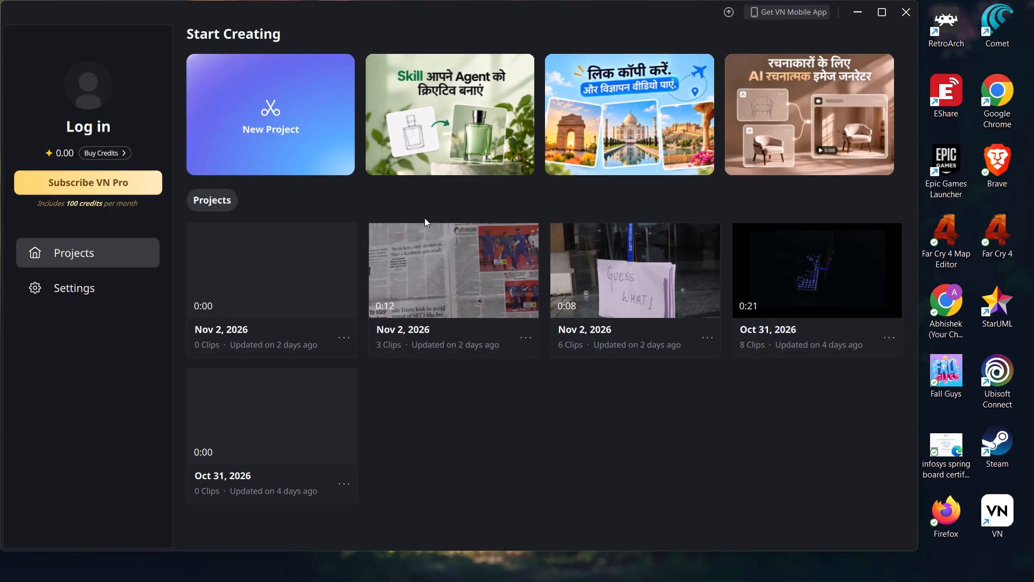
Open the existing three-clip newspaper project dated Nov 2, 2026.
click(464, 244)
click(491, 249)
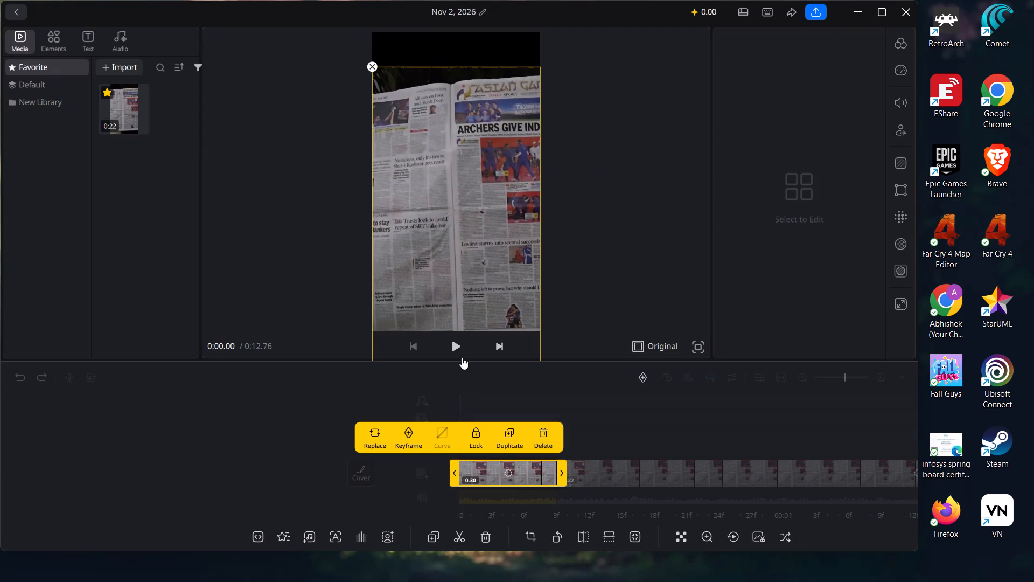
click(656, 416)
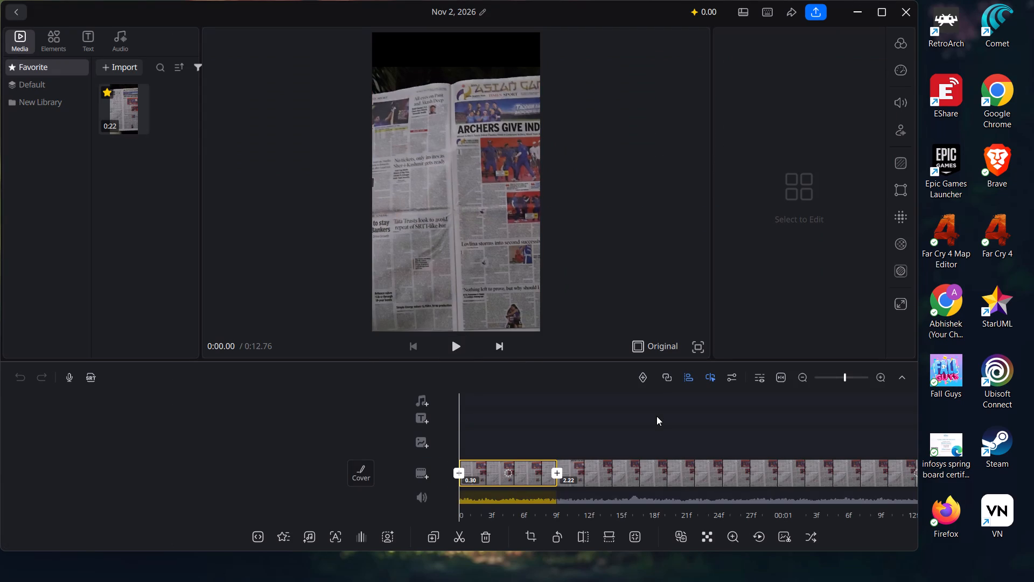
Play the newspaper video and scan back and forth through the last clip to examine its pacing before the hand emerges.
click(461, 351)
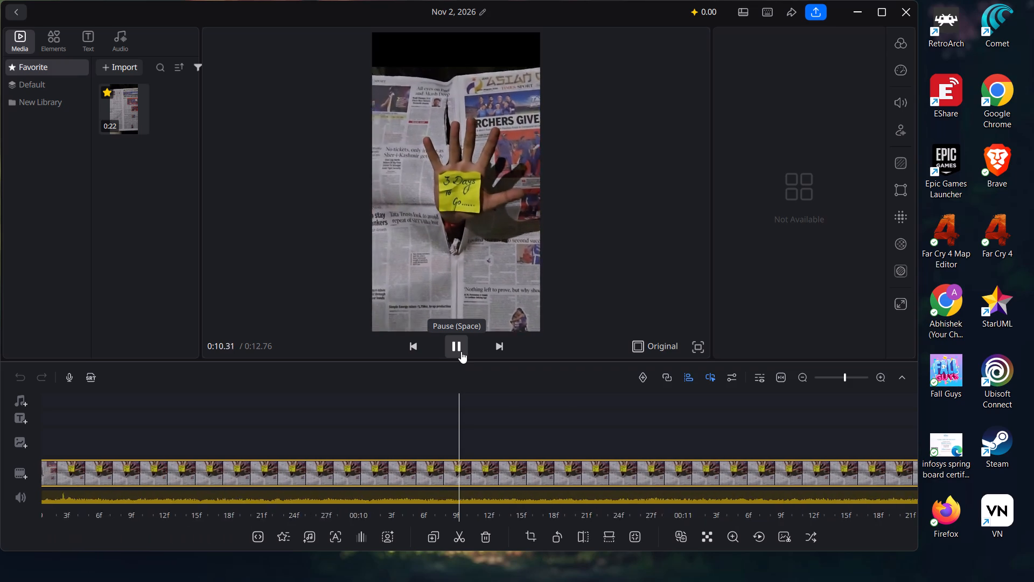
click(461, 351)
scroll(423, 403, right, 11)
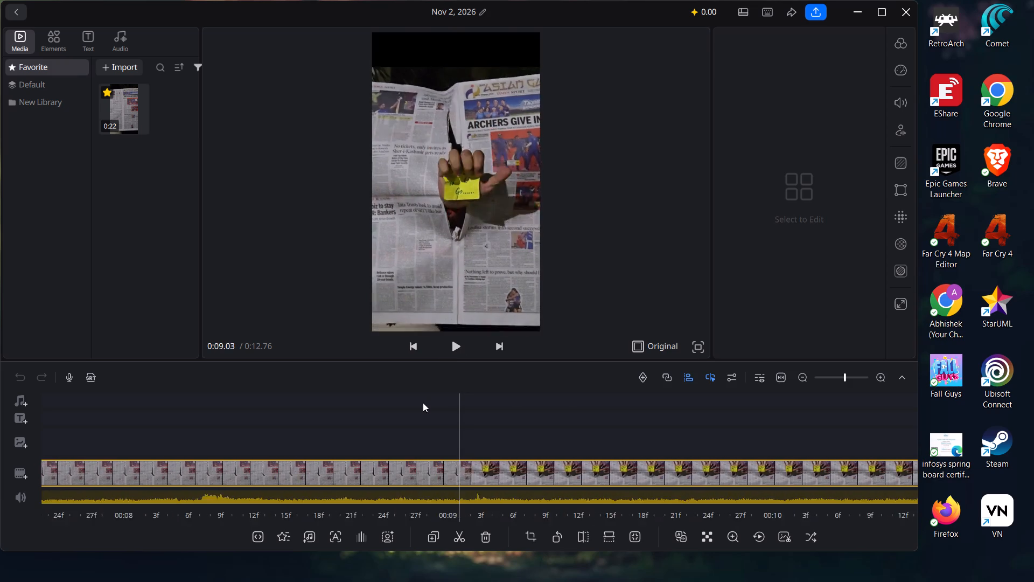
scroll(423, 403, right, 1)
scroll(423, 403, down, 1)
scroll(423, 403, right, 2)
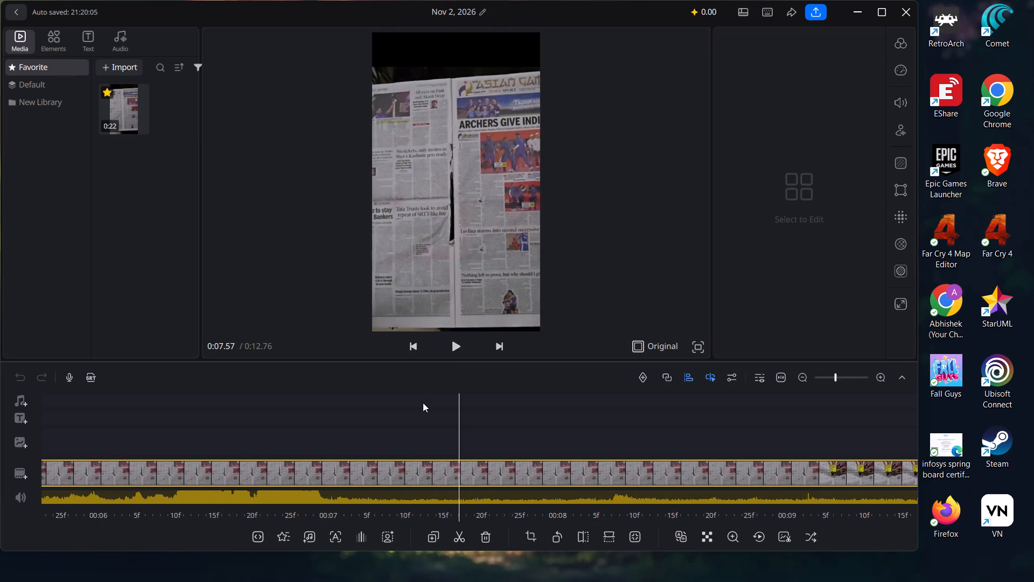
scroll(423, 403, right, 14)
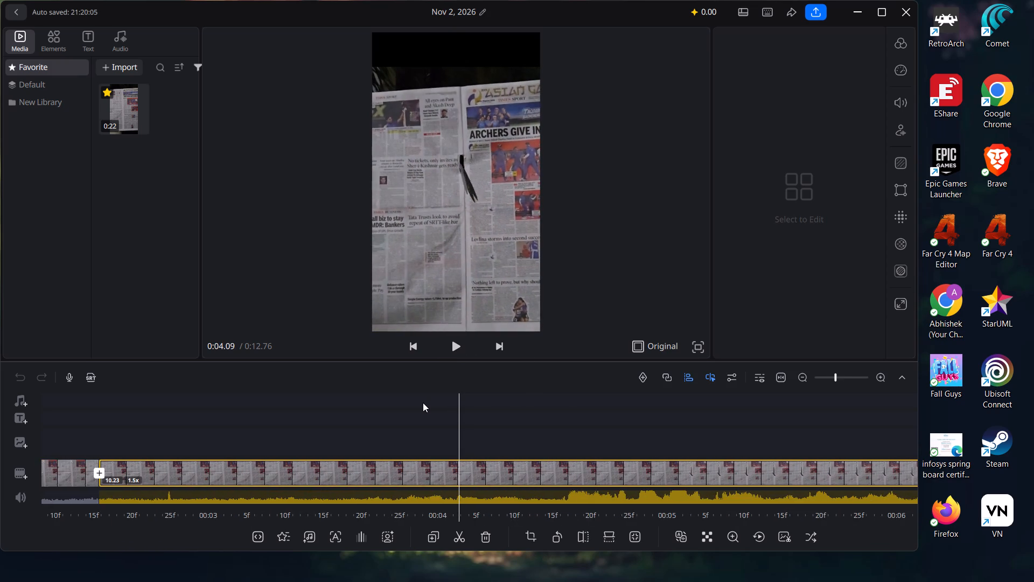
scroll(423, 403, left, 16)
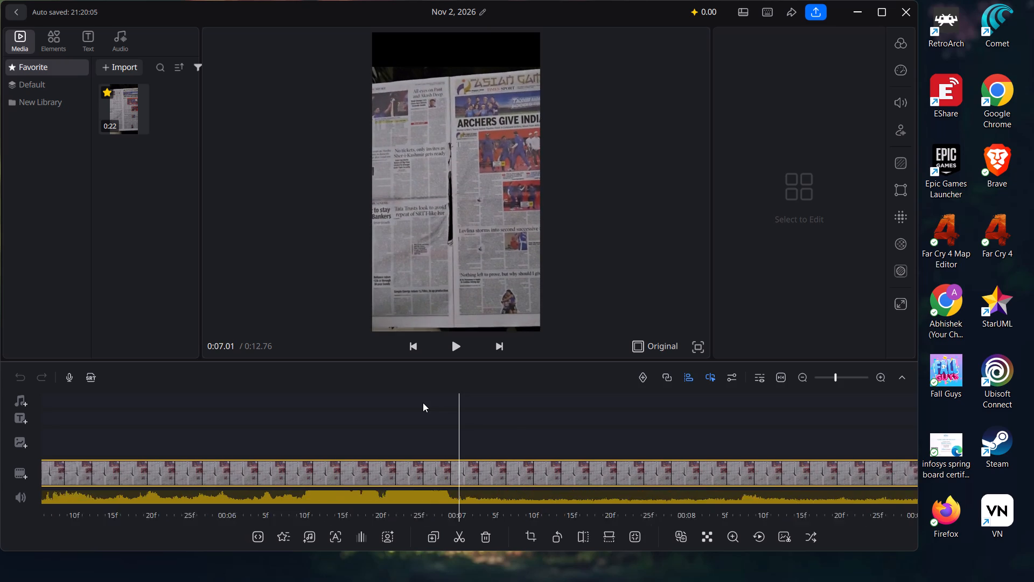
scroll(423, 403, left, 1)
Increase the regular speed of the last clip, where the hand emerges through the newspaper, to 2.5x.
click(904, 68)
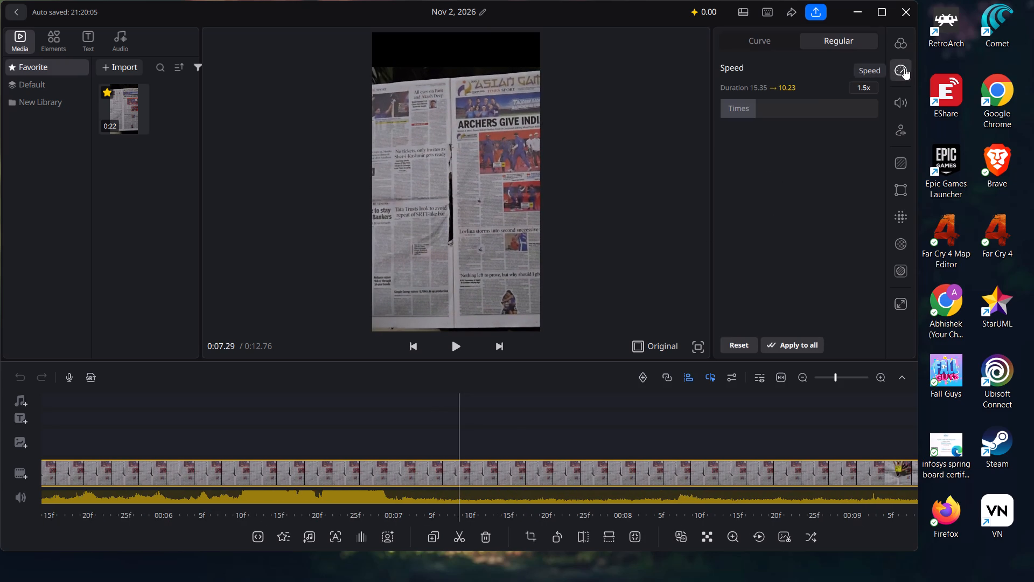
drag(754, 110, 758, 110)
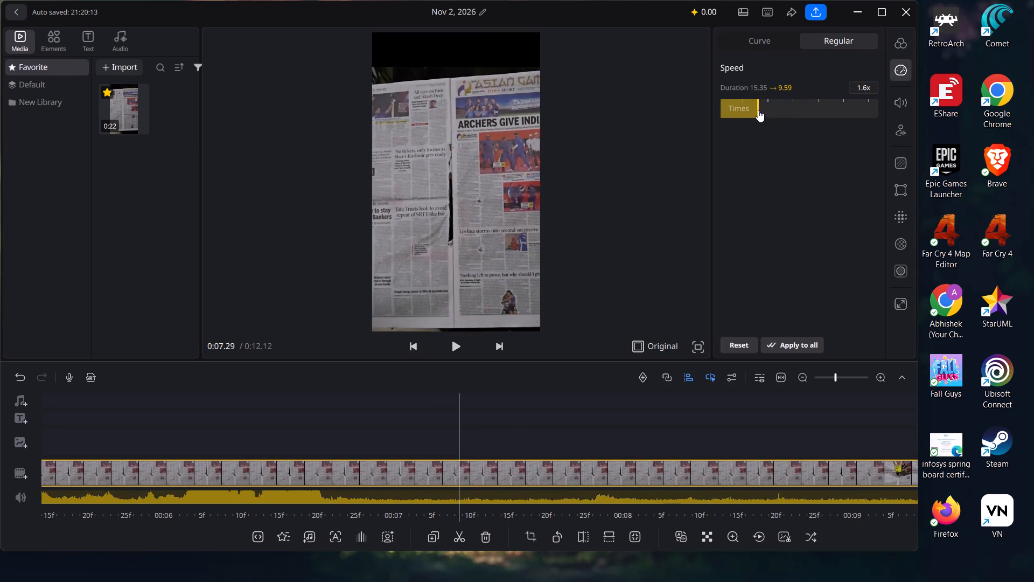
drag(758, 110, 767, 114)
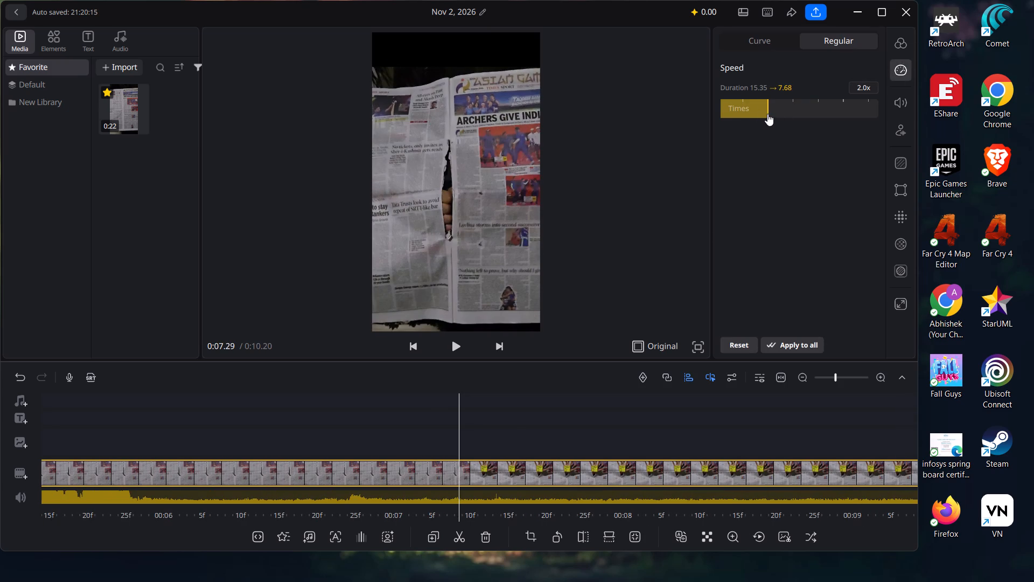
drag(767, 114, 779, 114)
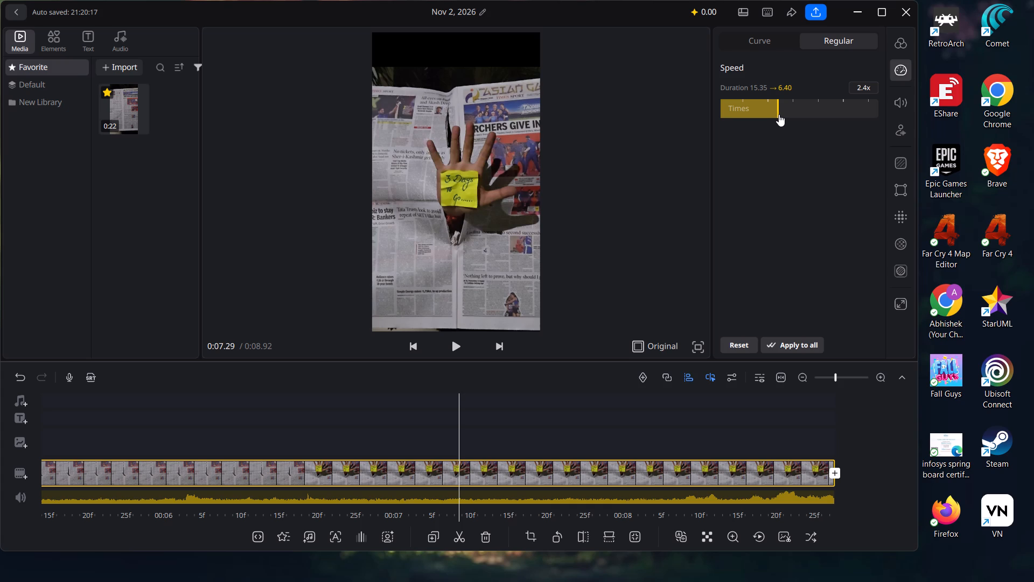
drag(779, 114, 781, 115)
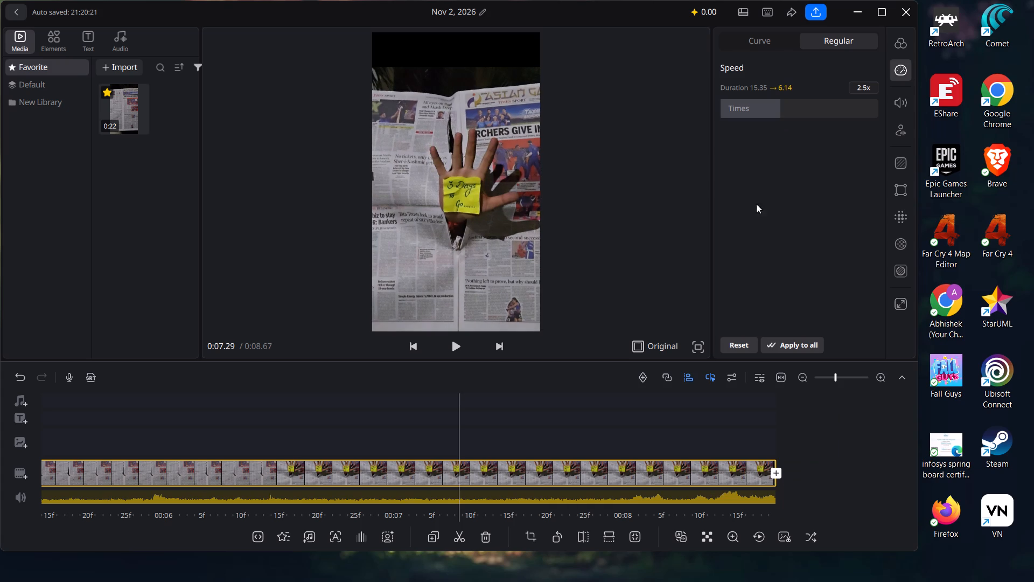
Replay the video from the beginning and check the pacing of the sped-up last clip.
scroll(683, 396, right, 16)
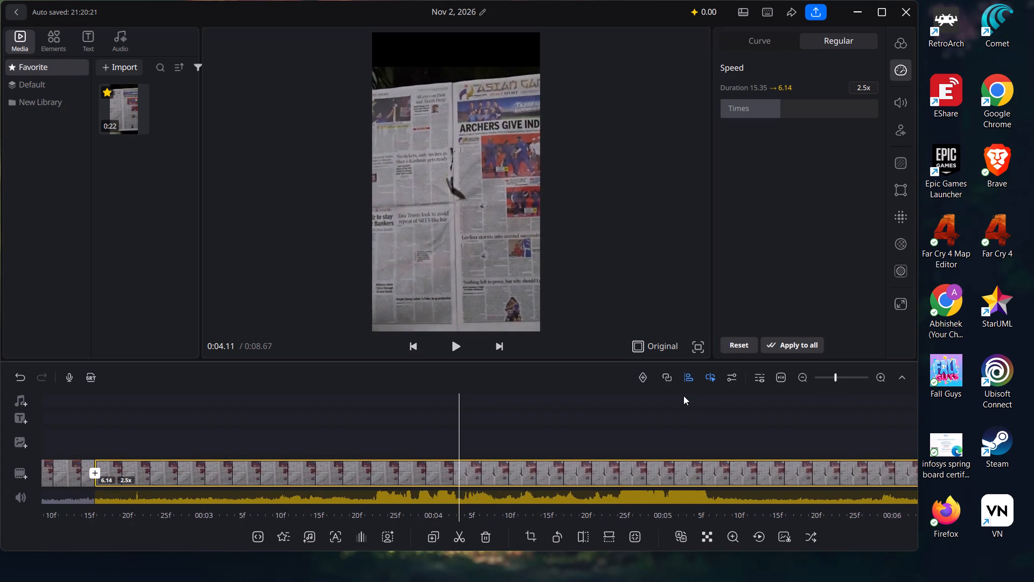
scroll(683, 396, right, 18)
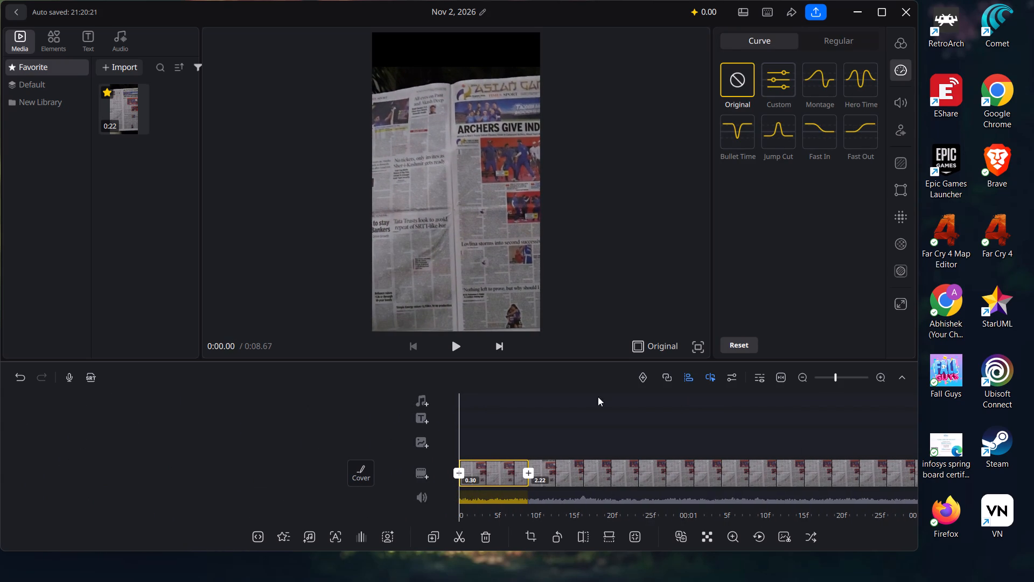
click(450, 345)
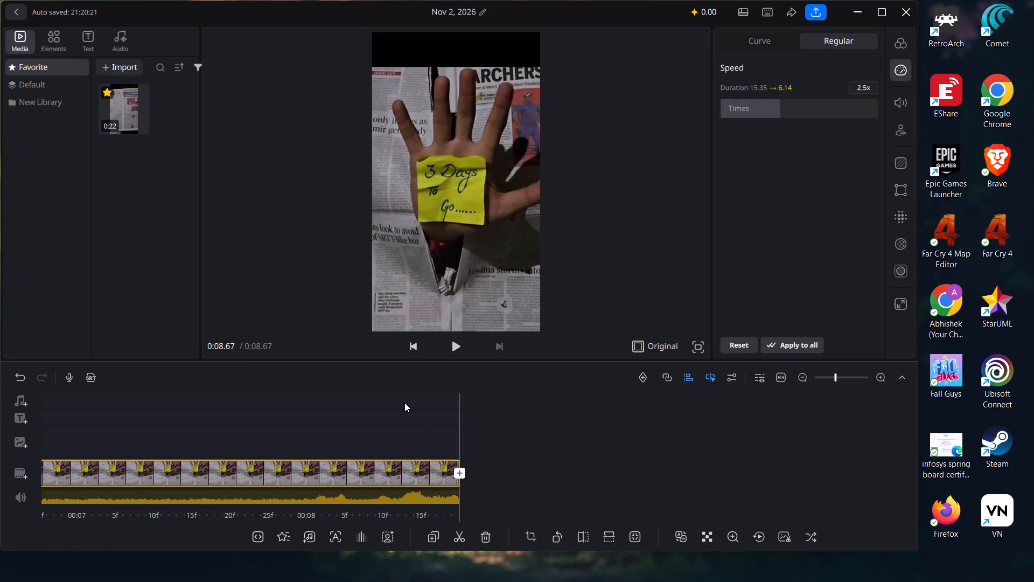
scroll(366, 420, right, 18)
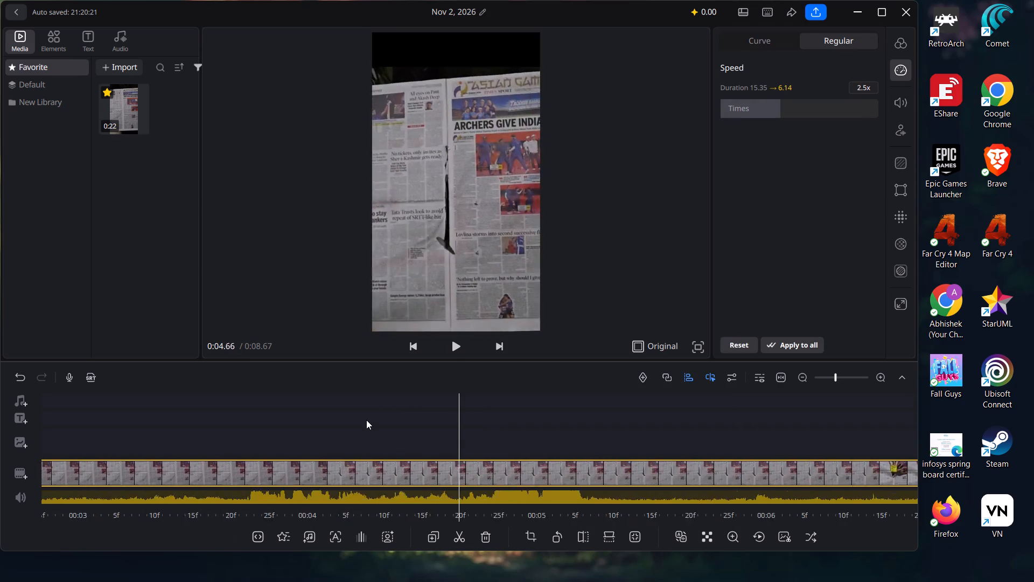
scroll(366, 420, right, 9)
click(466, 350)
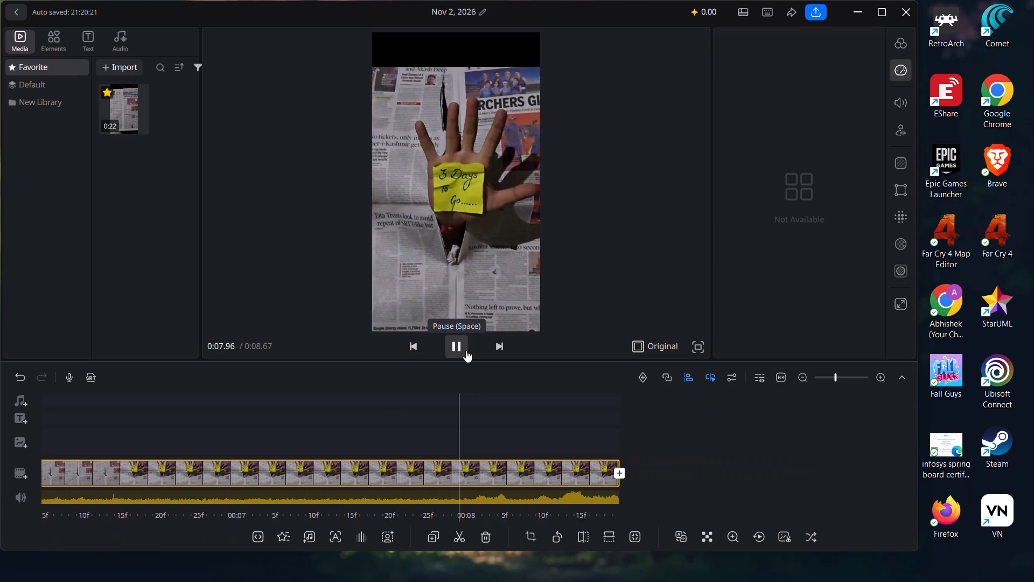
scroll(439, 380, right, 14)
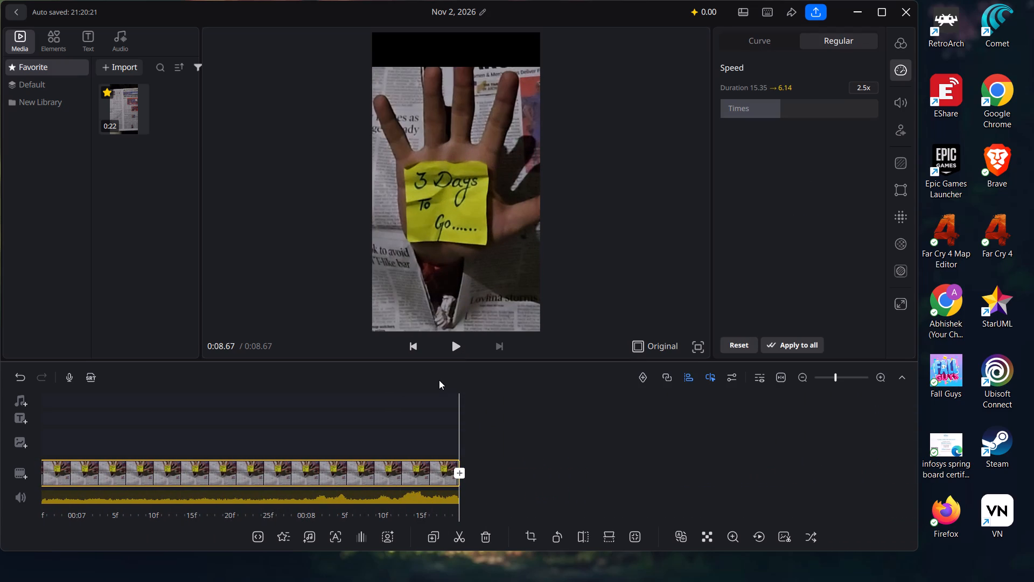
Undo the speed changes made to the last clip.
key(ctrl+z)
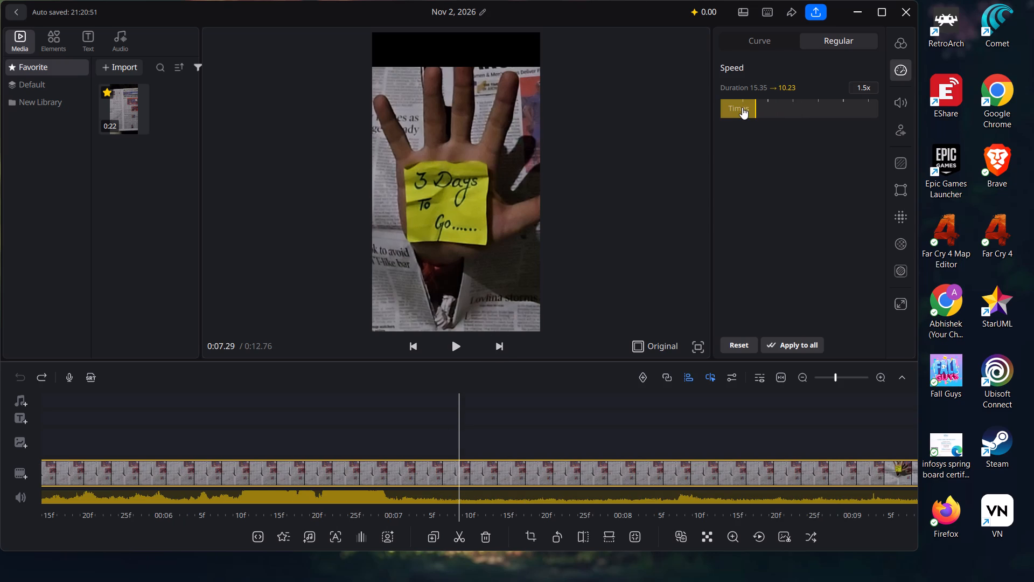
Examine the last clip around the moment the hand starts pushing through the torn newspaper.
key(Right)
key(Left)
key(Right)
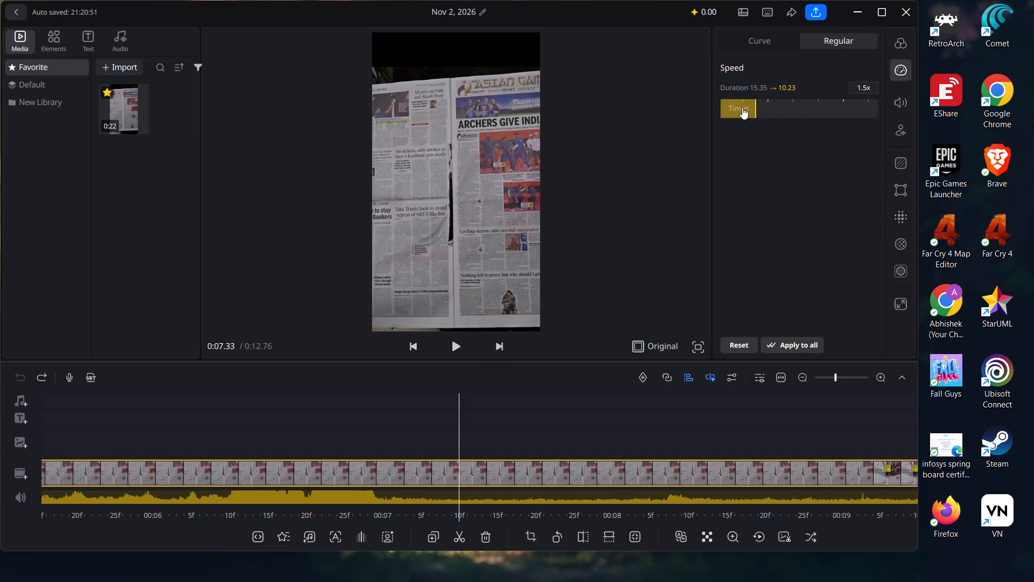
key(Left)
key(Left)
key(Left)
key(Left)
key(Left)
key(Left)
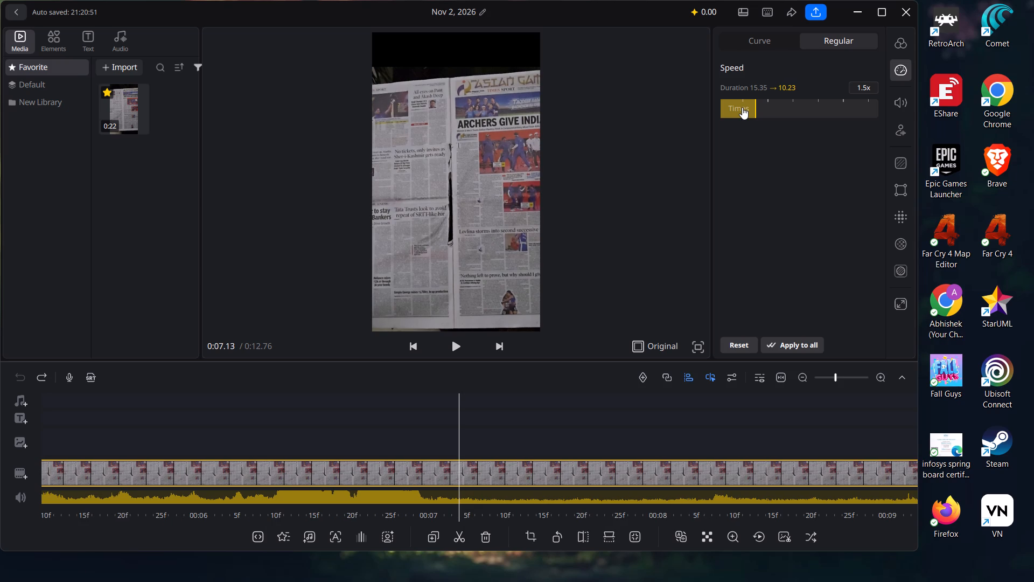
scroll(498, 374, left, 3)
scroll(470, 418, left, 2)
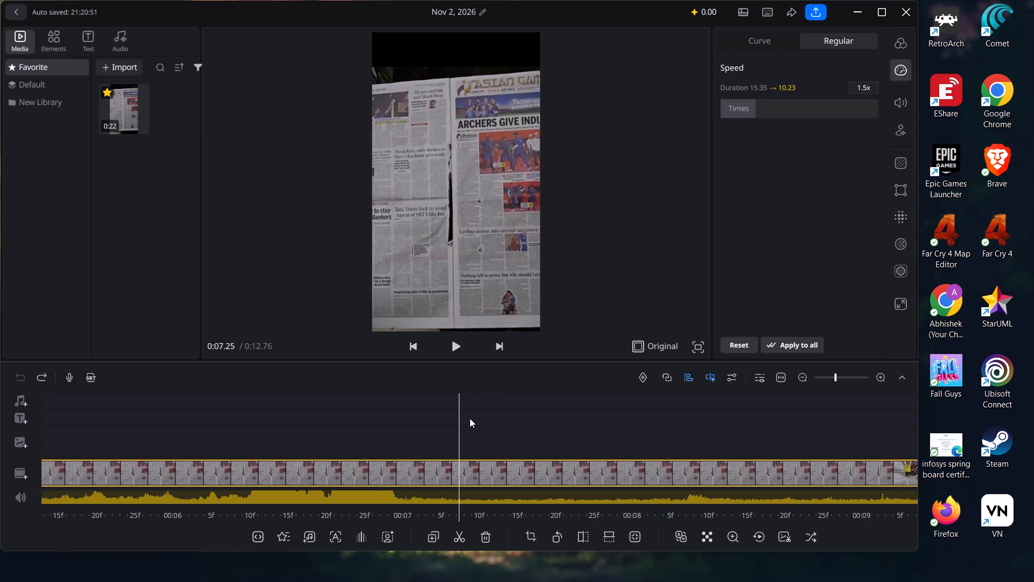
scroll(470, 418, left, 4)
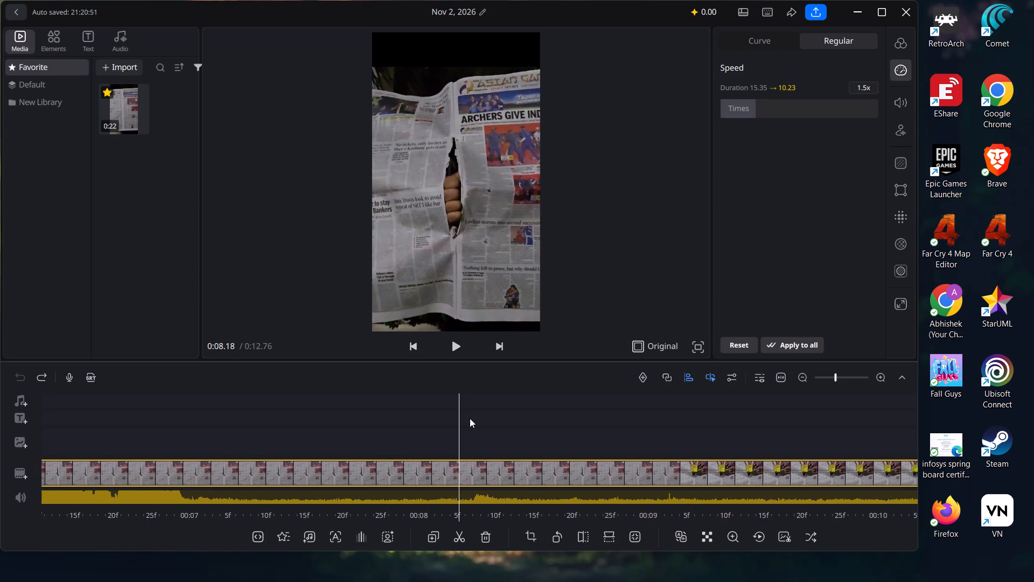
scroll(470, 418, left, 1)
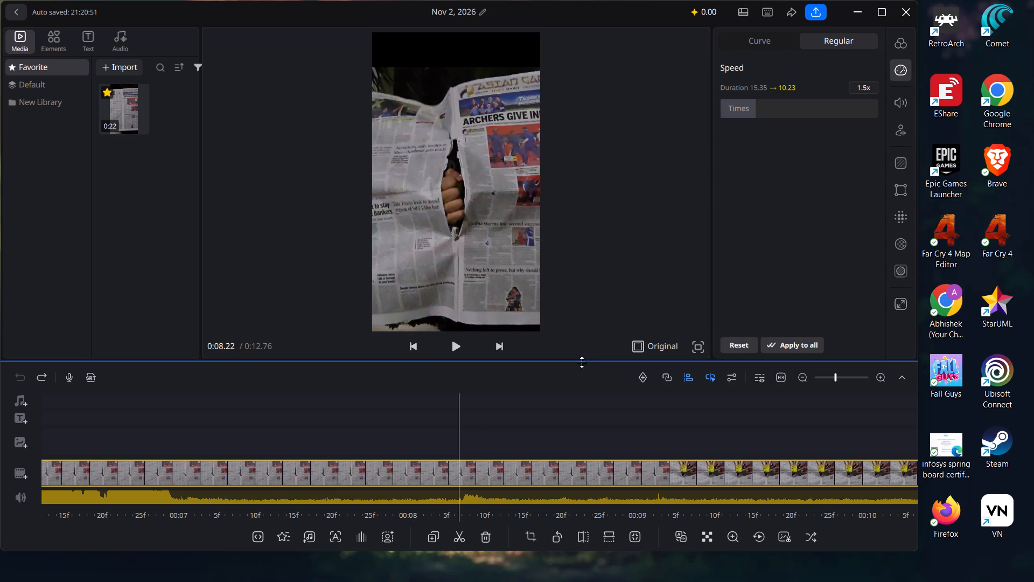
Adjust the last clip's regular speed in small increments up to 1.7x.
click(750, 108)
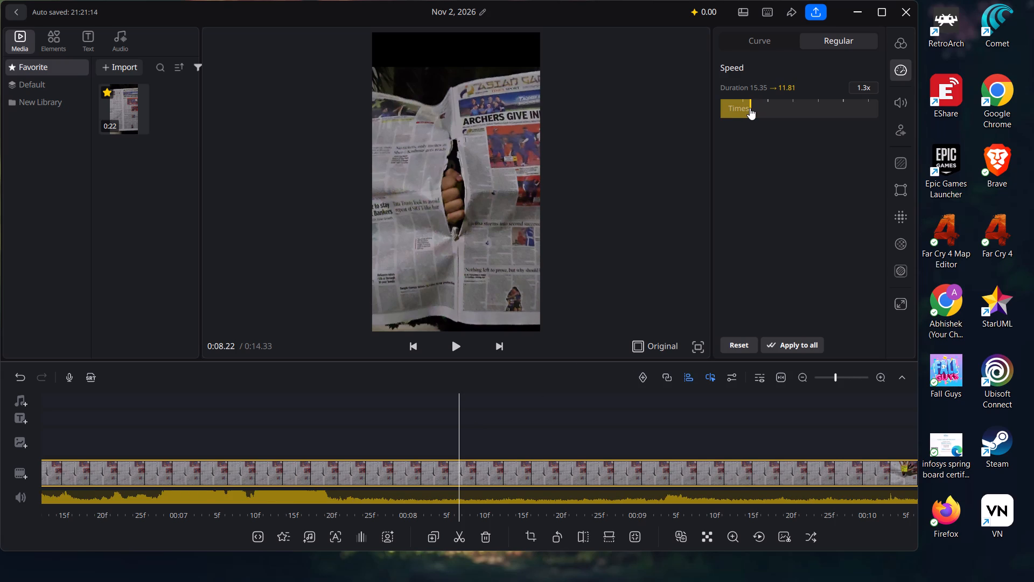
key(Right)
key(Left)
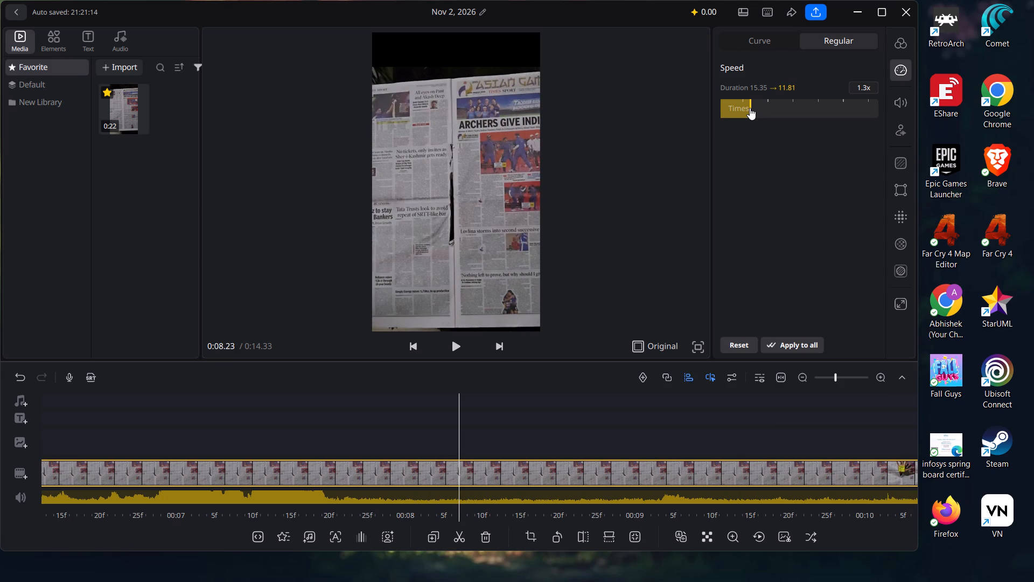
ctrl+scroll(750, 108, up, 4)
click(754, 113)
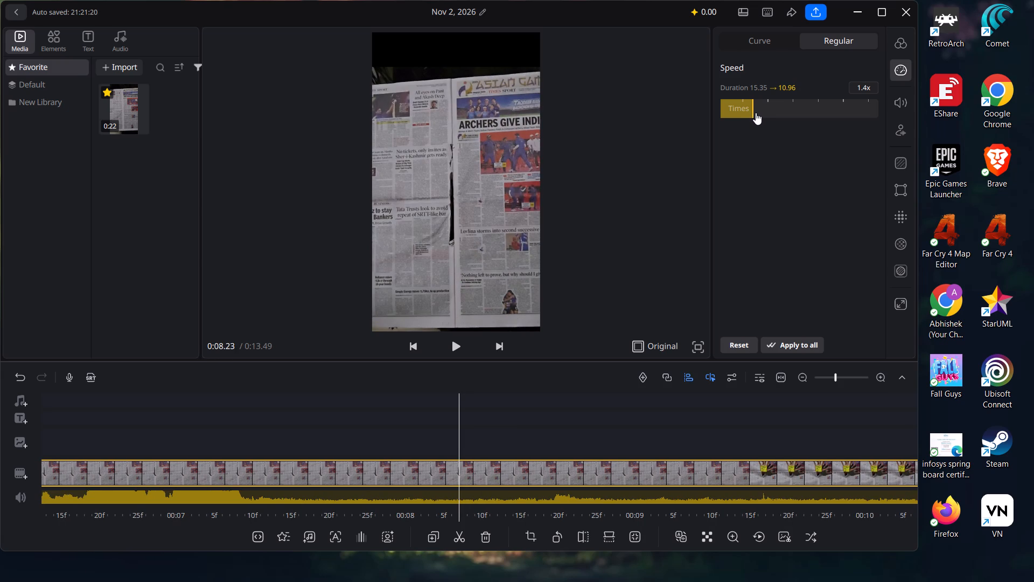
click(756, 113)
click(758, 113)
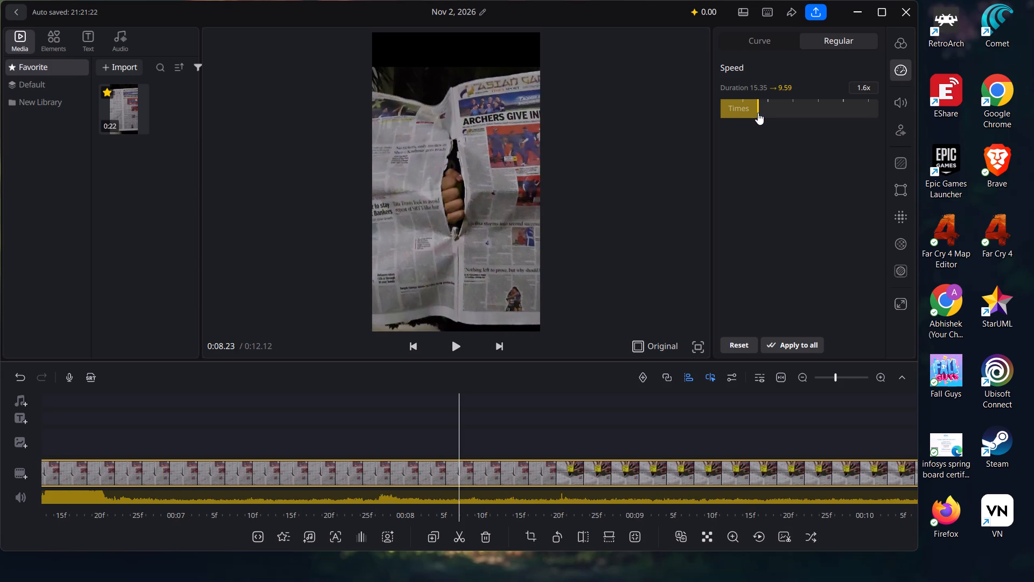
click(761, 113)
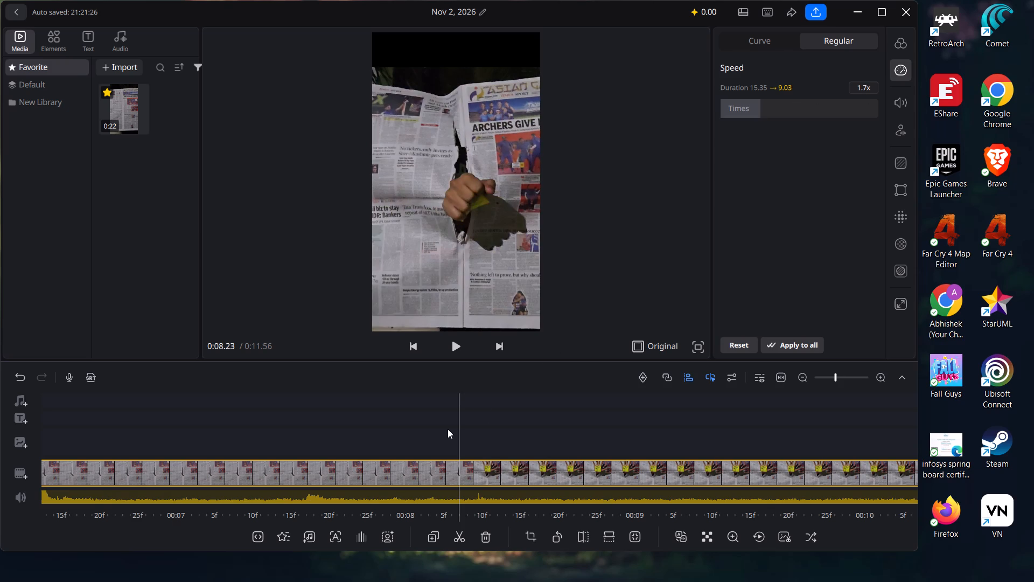
Play the whole video from the start to check the last clip's pacing at 1.7x.
scroll(448, 429, right, 18)
scroll(448, 429, right, 18)
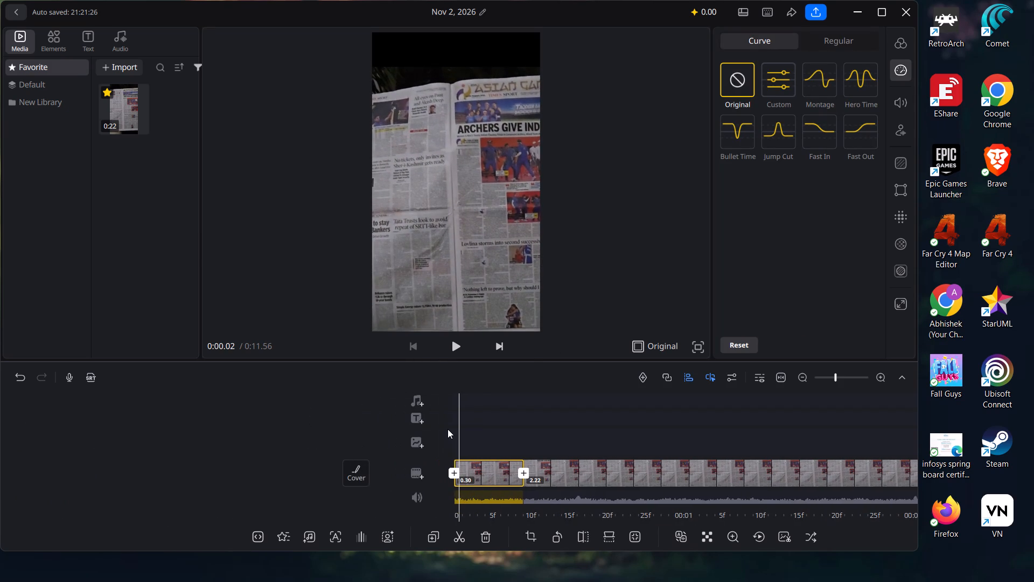
click(456, 343)
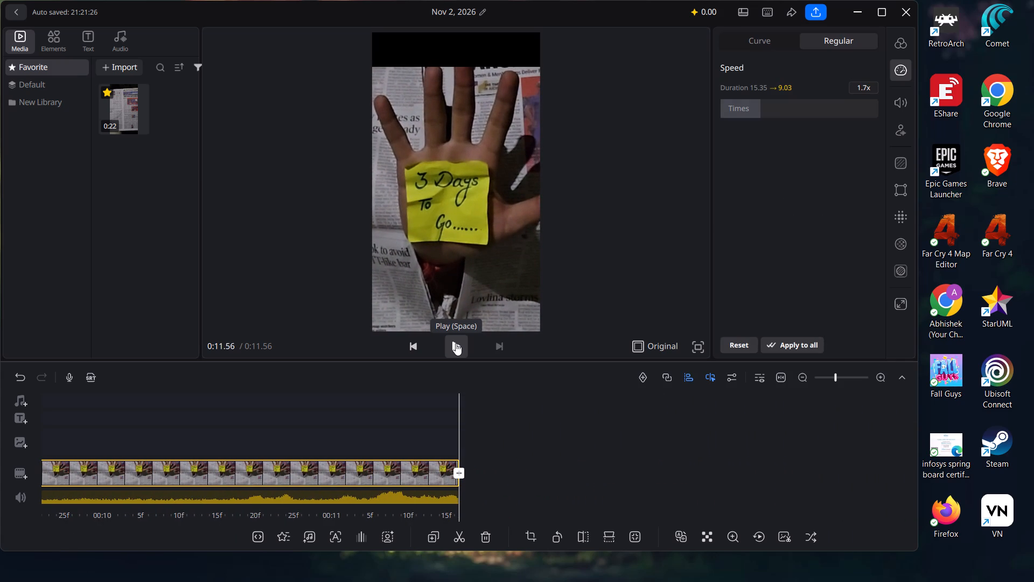
Set the last clip's regular speed to 1.8x.
click(763, 113)
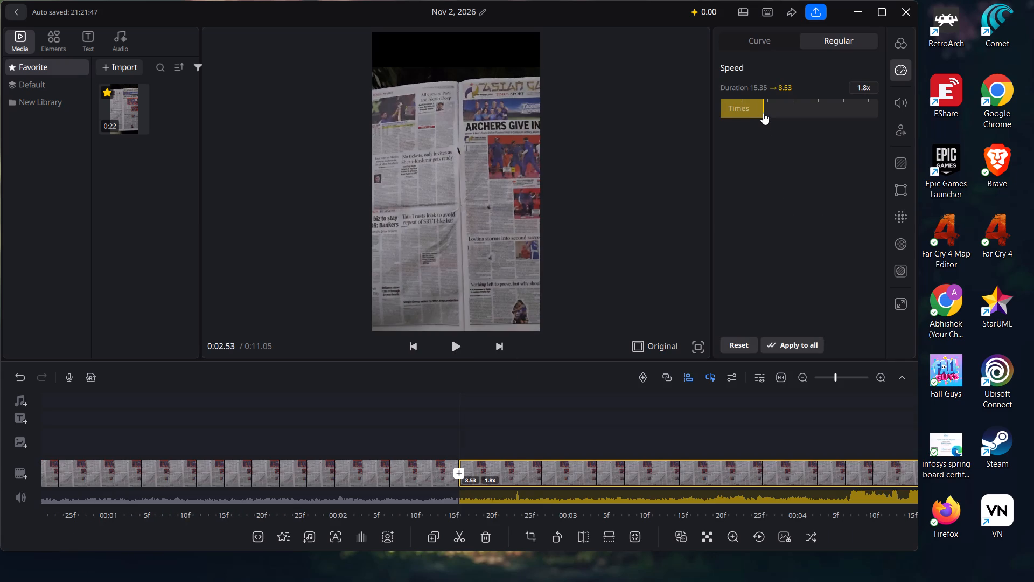
Play the whole video from the start to check the new pacing, and return to the beginning of the timeline.
scroll(522, 415, right, 19)
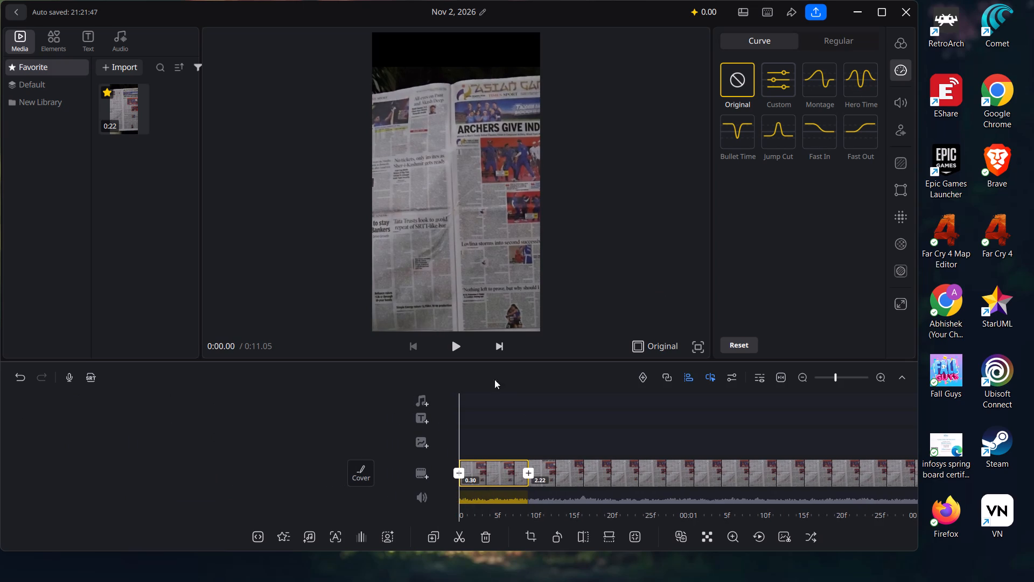
click(451, 344)
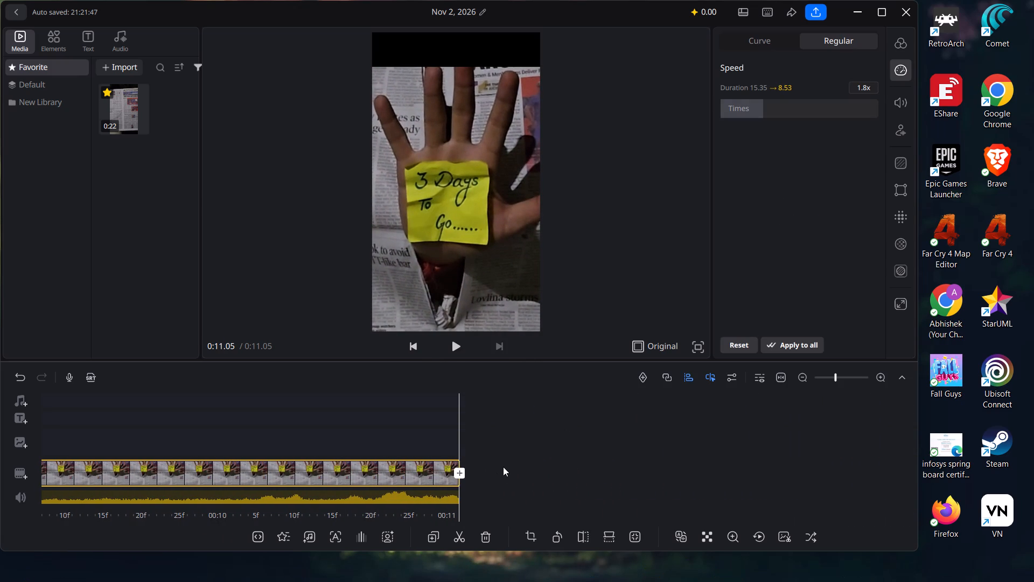
scroll(513, 419, right, 20)
scroll(513, 419, right, 19)
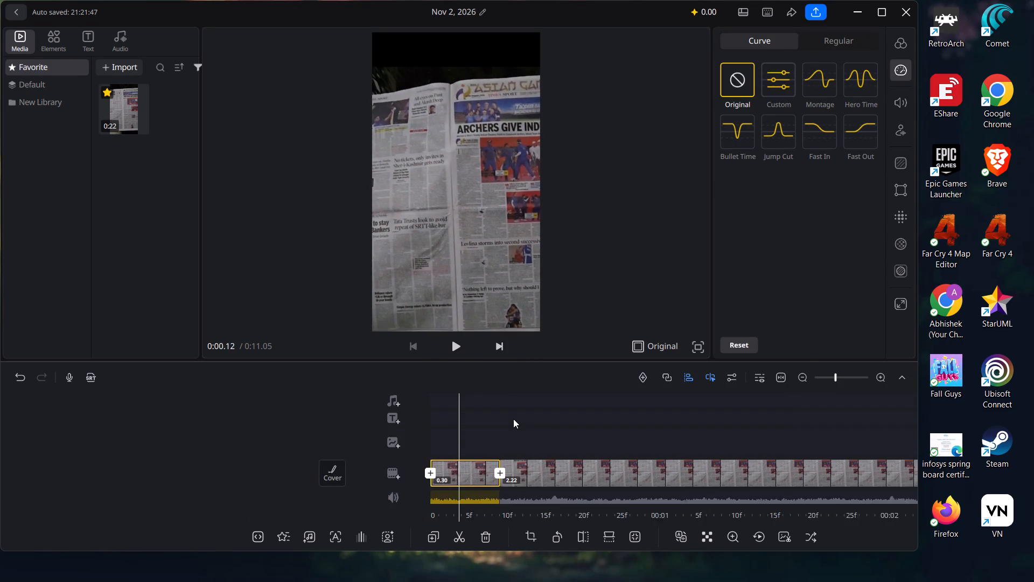
View the first clip's regular speed settings, and play the video from the start into the last clip to check the pacing.
click(849, 43)
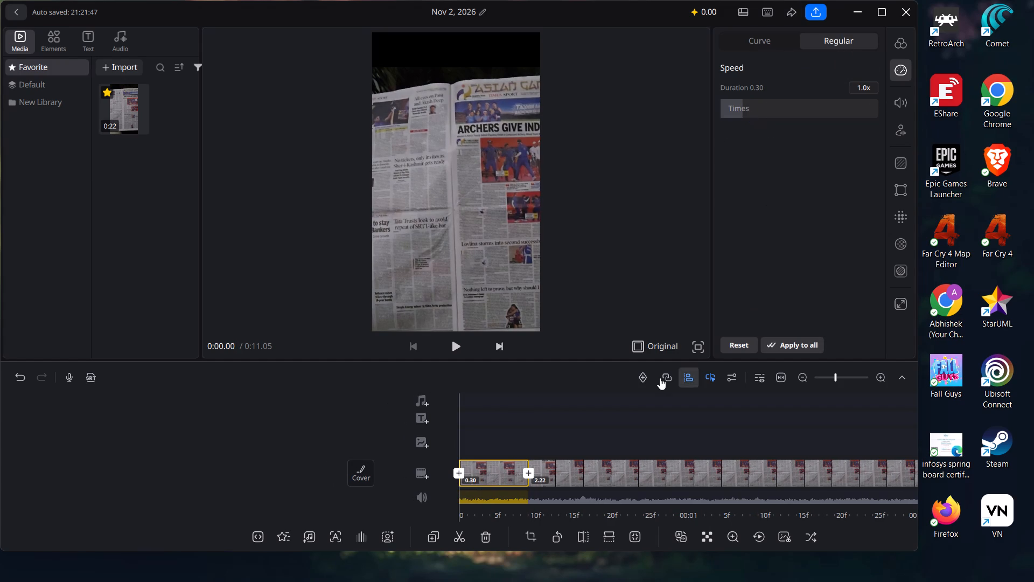
click(465, 350)
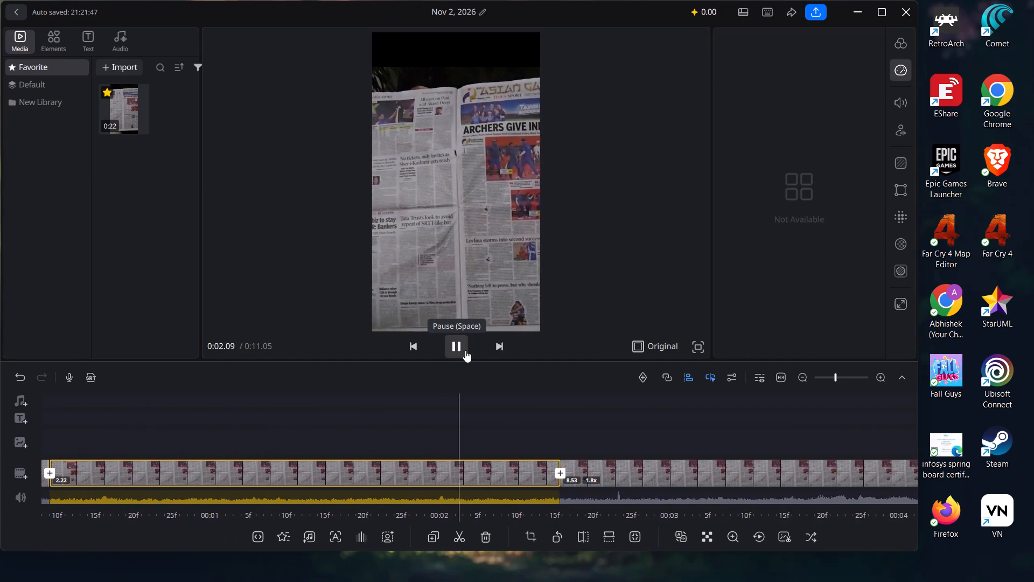
click(465, 350)
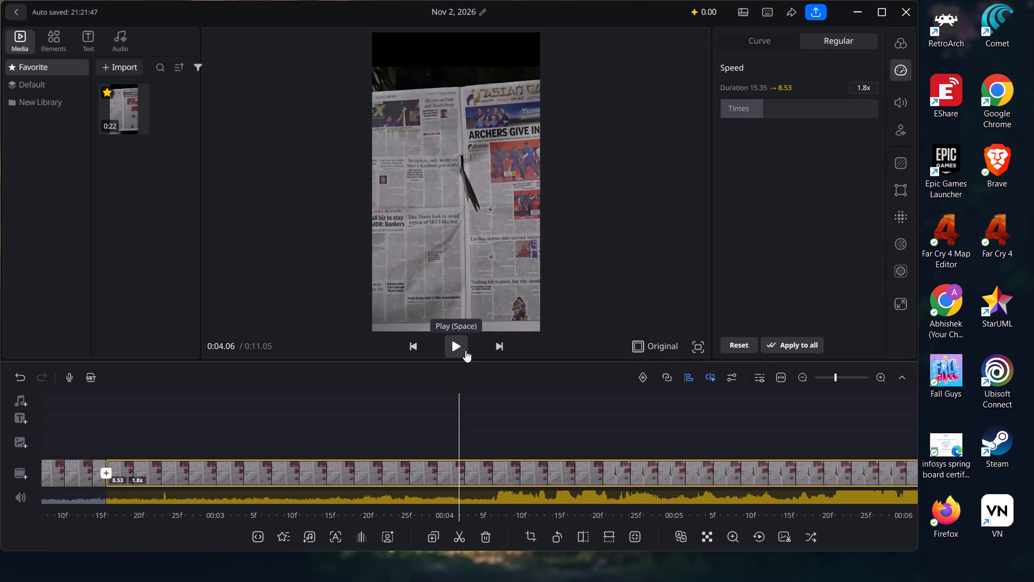
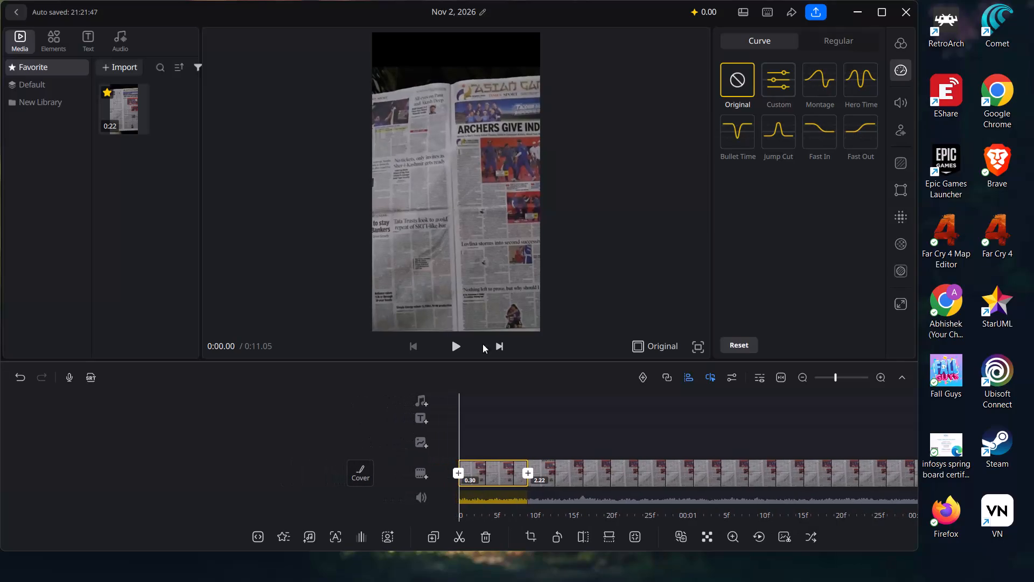
Play the video from the start into the last clip to check its pacing at 1.8x, and pause partway through.
click(450, 343)
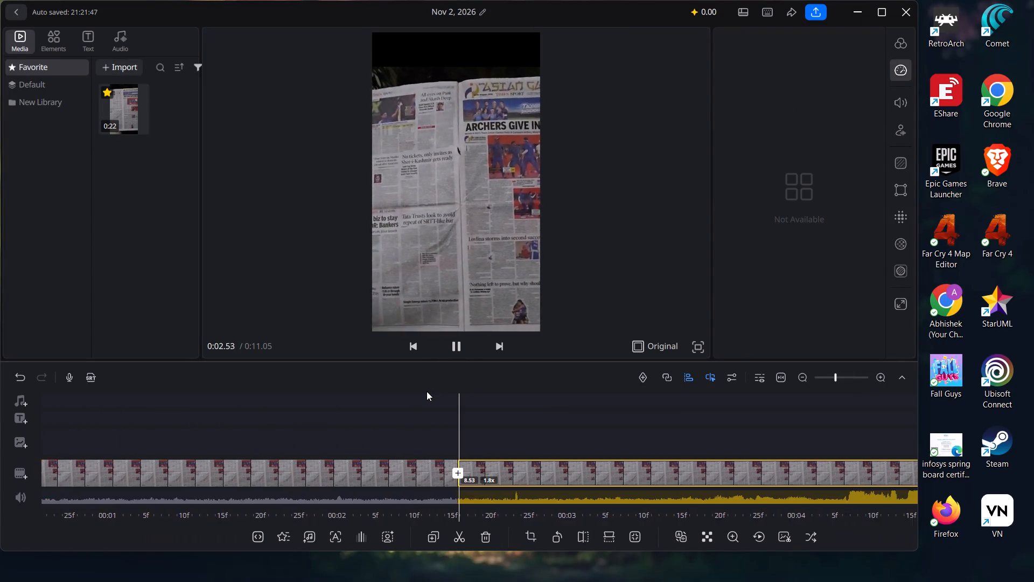
scroll(427, 391, right, 5)
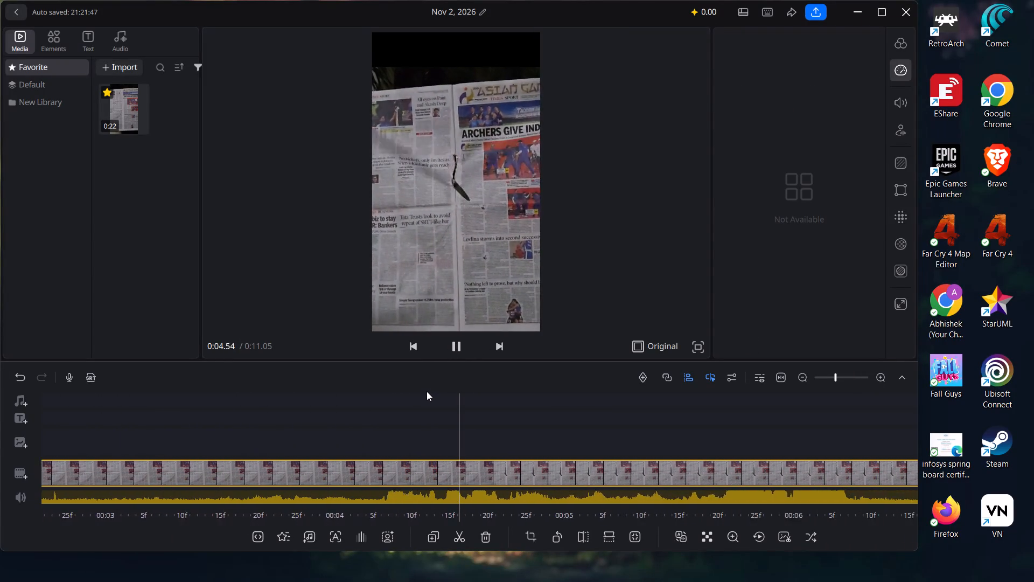
click(460, 350)
Scrub back and forth across the opening seconds of the 1.8x clip to examine the frames where the dark object emerges from the newspaper fold.
scroll(351, 431, right, 3)
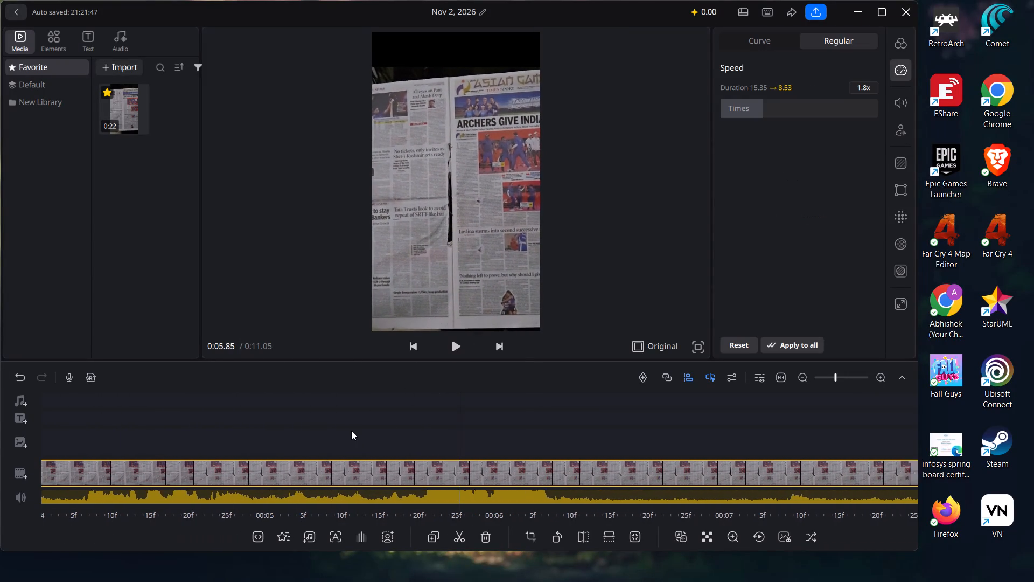
scroll(351, 431, right, 10)
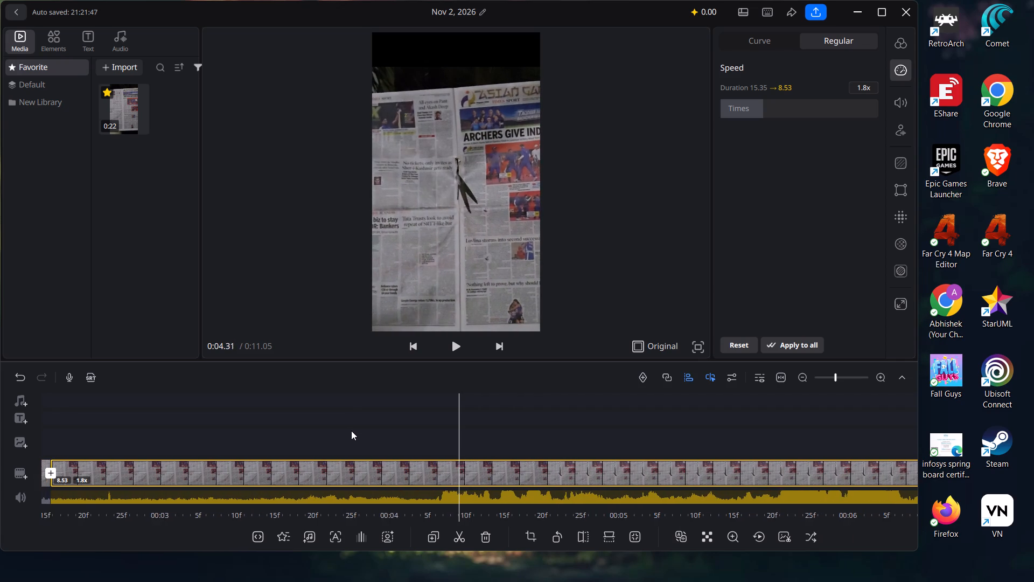
scroll(351, 431, right, 4)
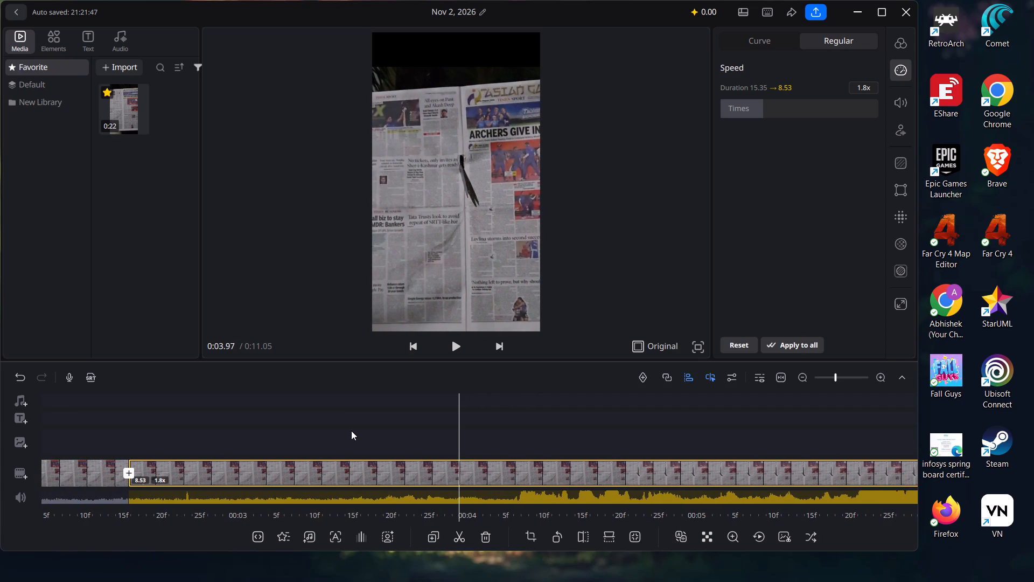
scroll(351, 431, right, 6)
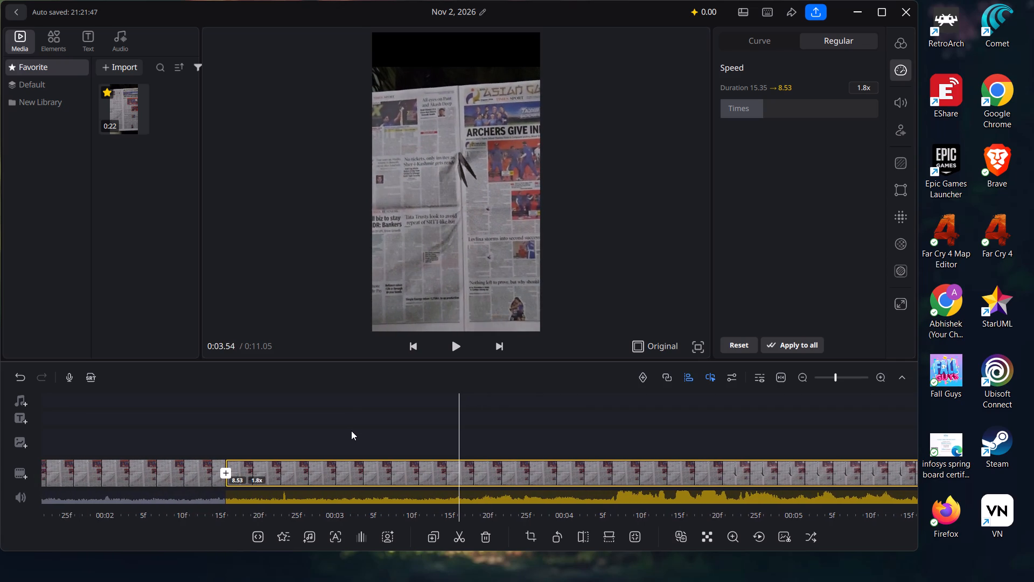
scroll(351, 431, right, 3)
scroll(351, 431, left, 4)
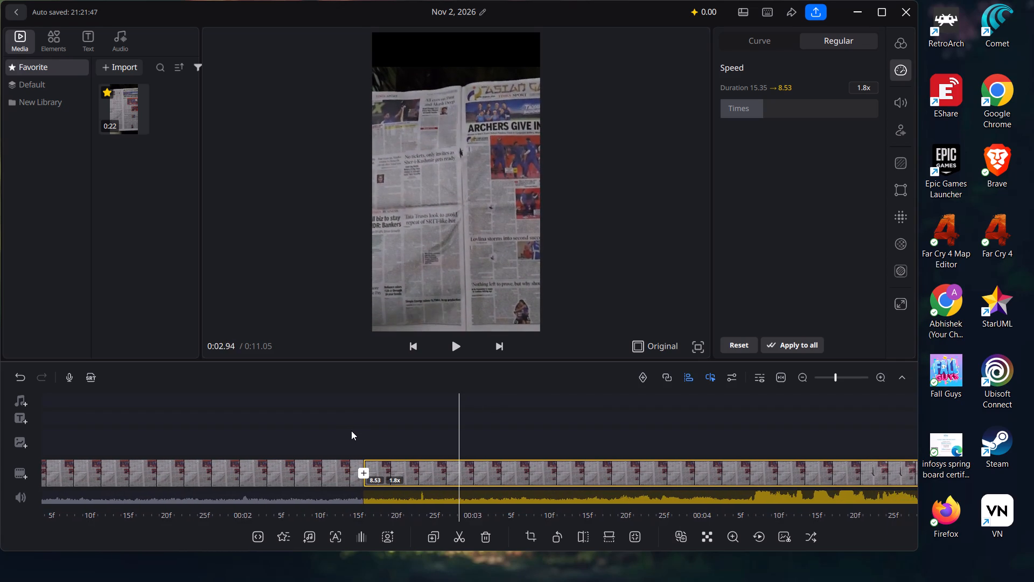
scroll(351, 431, left, 3)
scroll(351, 431, right, 20)
scroll(351, 431, right, 1)
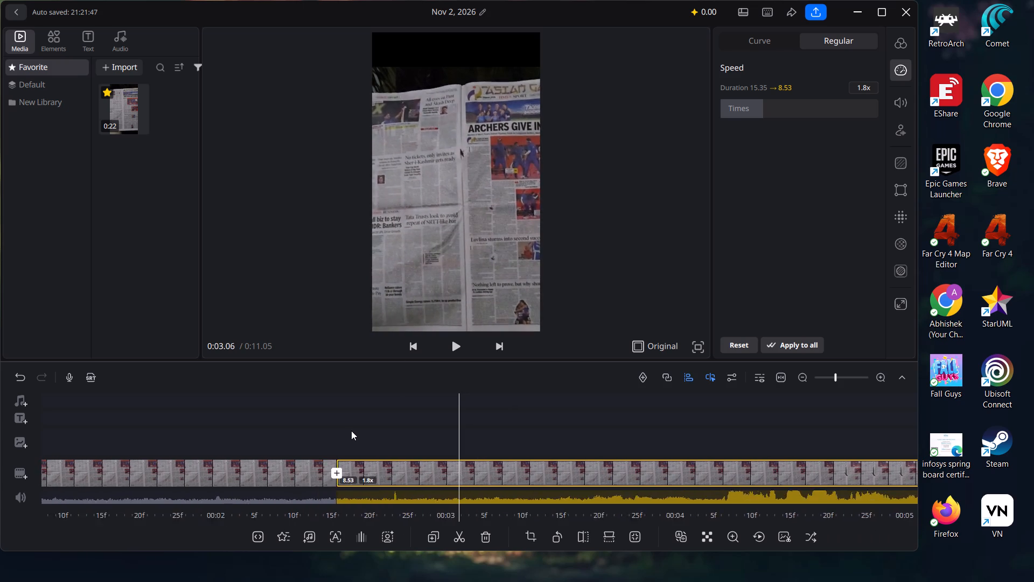
scroll(351, 431, right, 14)
scroll(351, 431, left, 9)
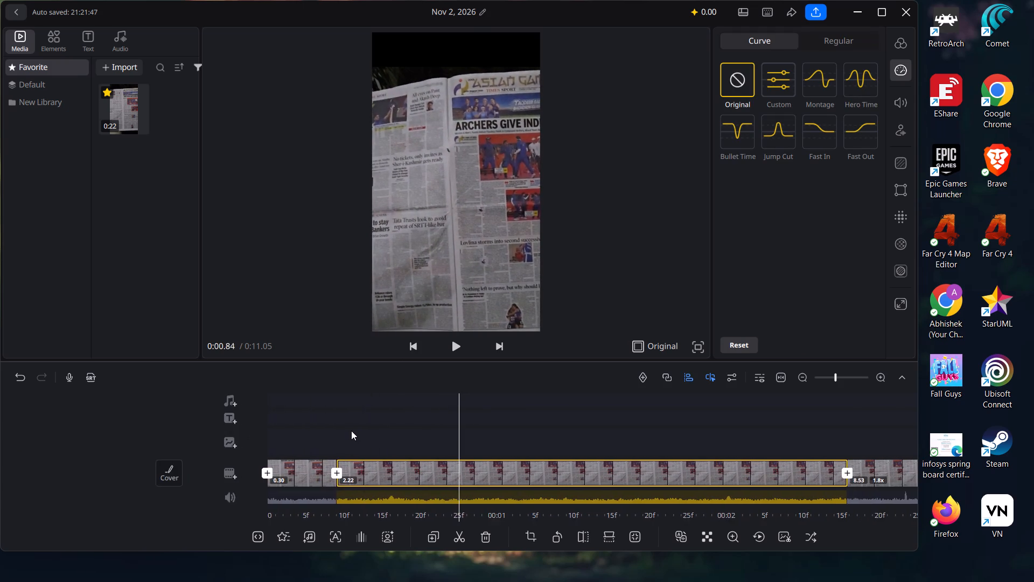
scroll(351, 431, left, 5)
scroll(351, 431, right, 2)
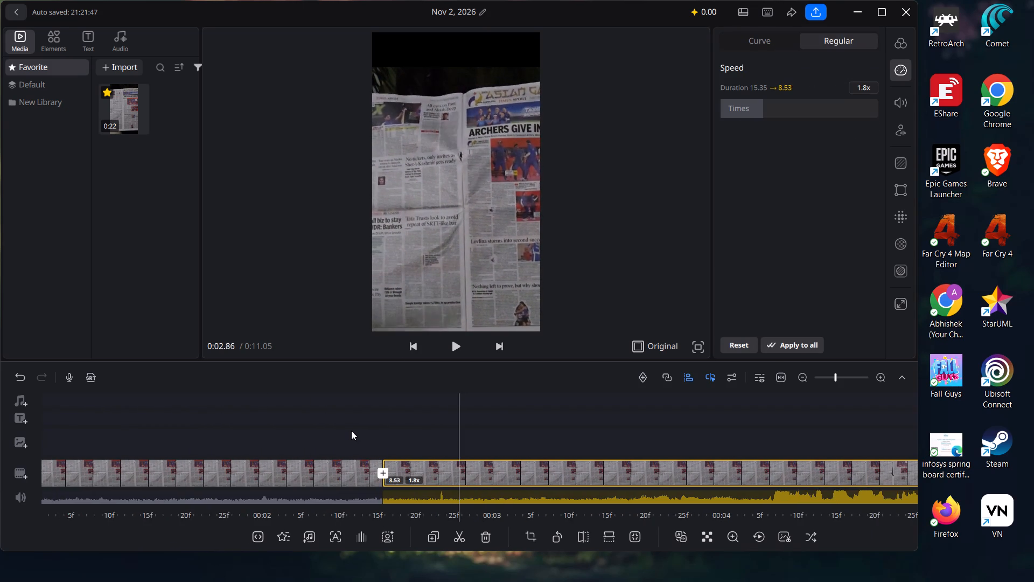
scroll(351, 431, right, 1)
scroll(351, 431, left, 5)
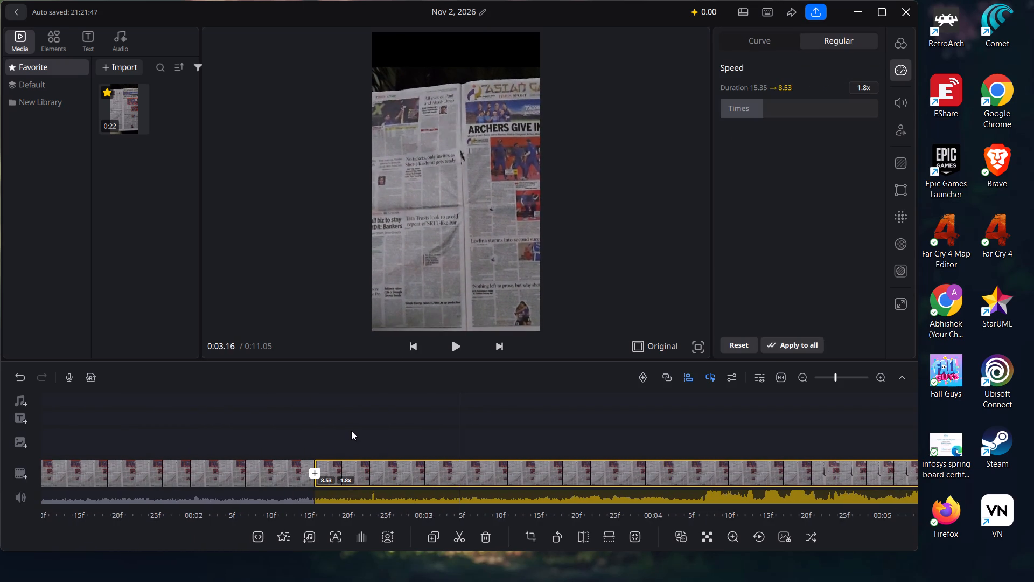
scroll(351, 431, left, 3)
scroll(351, 431, right, 1)
scroll(351, 431, left, 1)
scroll(351, 431, right, 1)
scroll(351, 431, left, 7)
scroll(351, 431, right, 4)
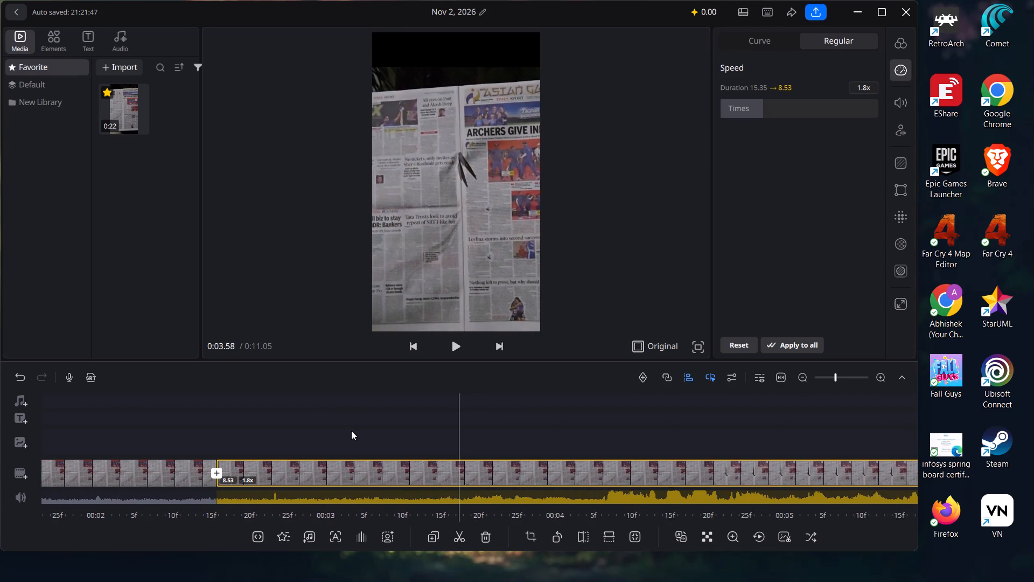
Split the last clip at about 0:03.06 and delete the short piece before the cut.
scroll(351, 431, right, 5)
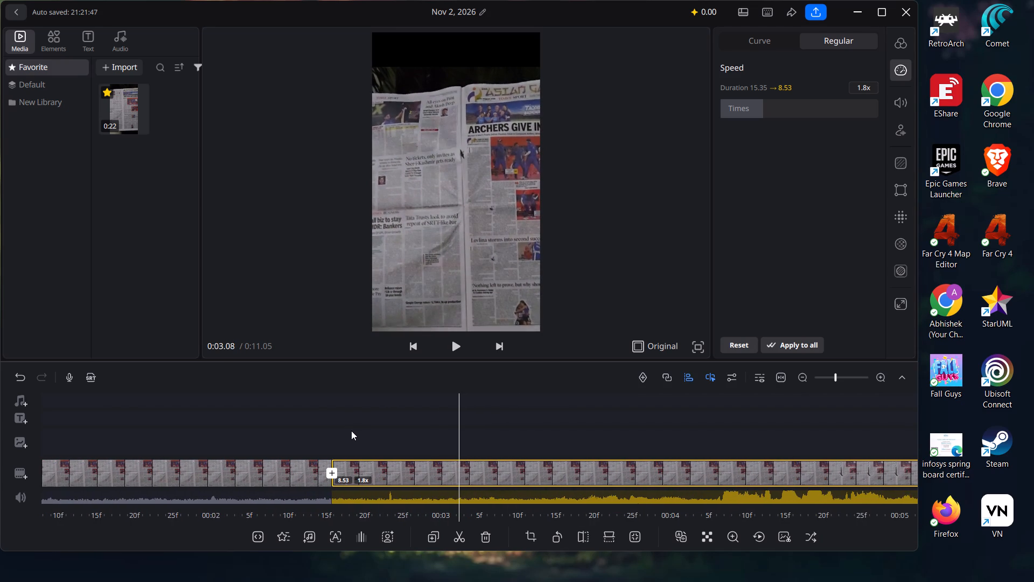
scroll(351, 431, right, 1)
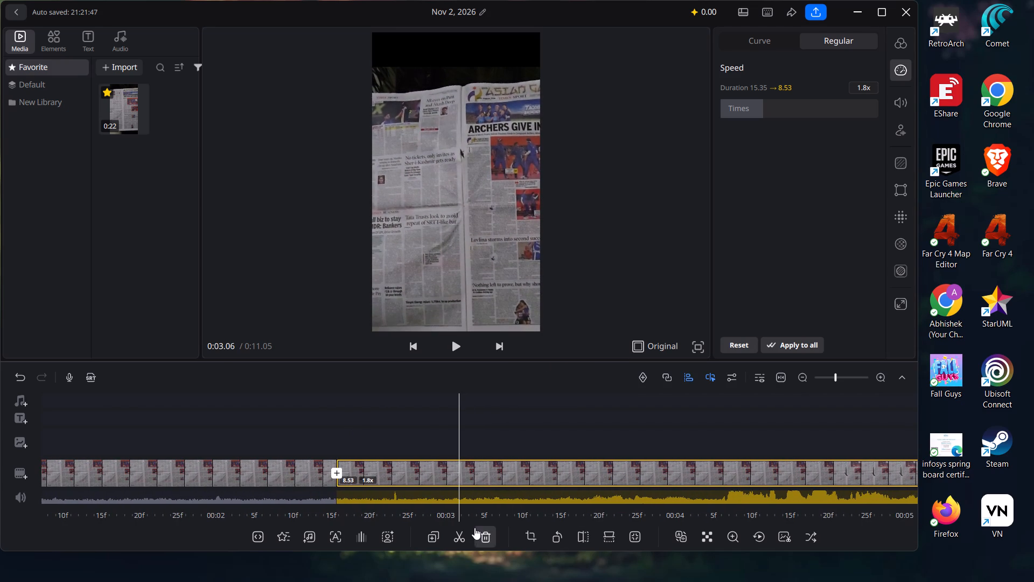
click(465, 532)
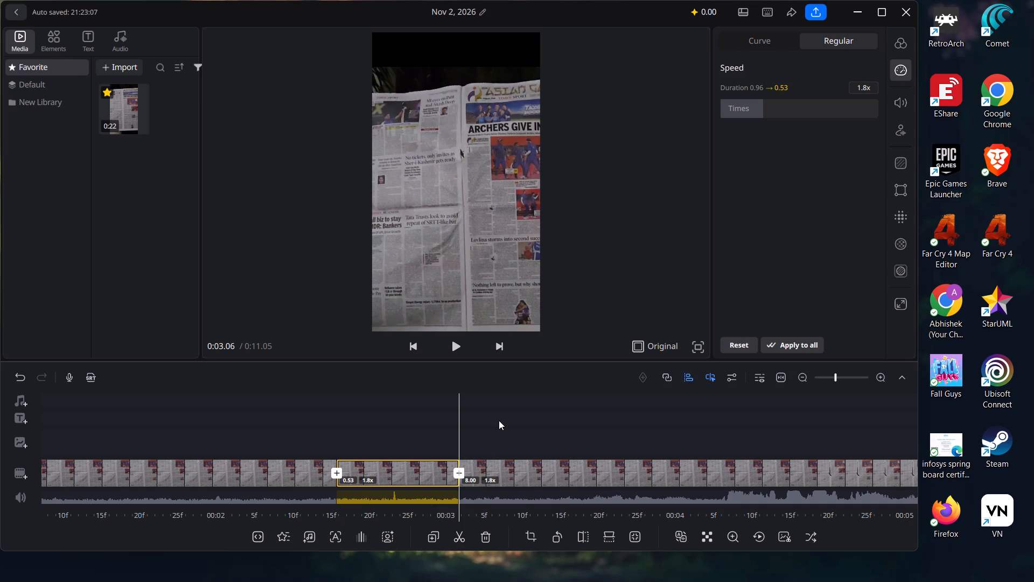
scroll(499, 420, right, 4)
scroll(515, 403, left, 1)
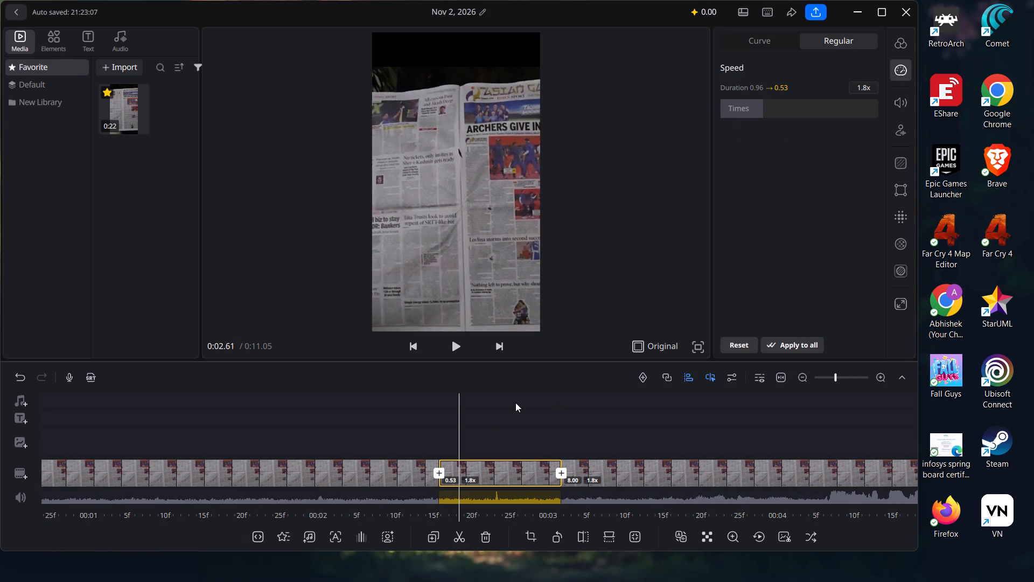
click(491, 536)
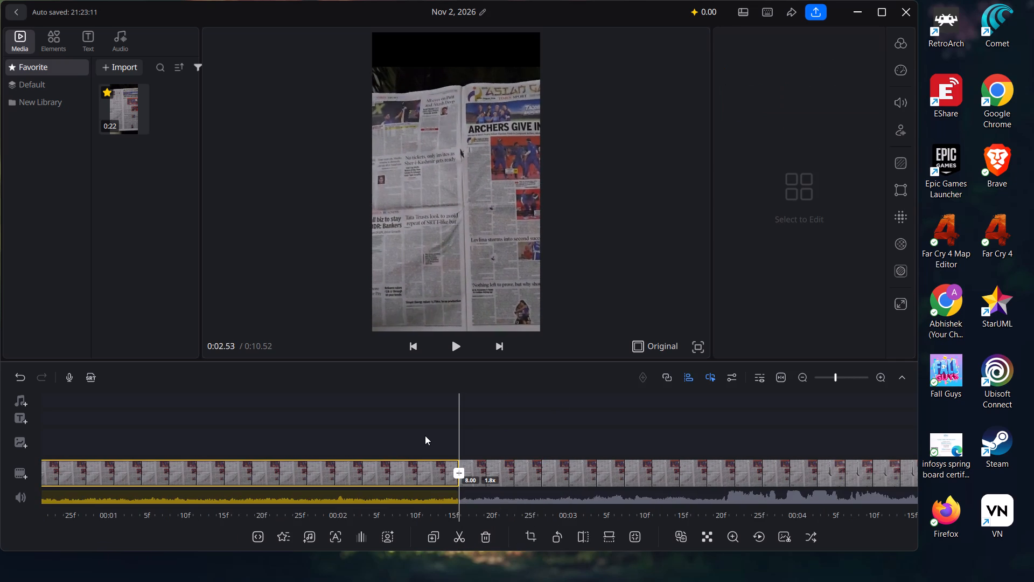
Delete the two remaining clips ahead of the 1.8x clip so that only that clip stays on the timeline.
scroll(425, 435, right, 5)
click(486, 542)
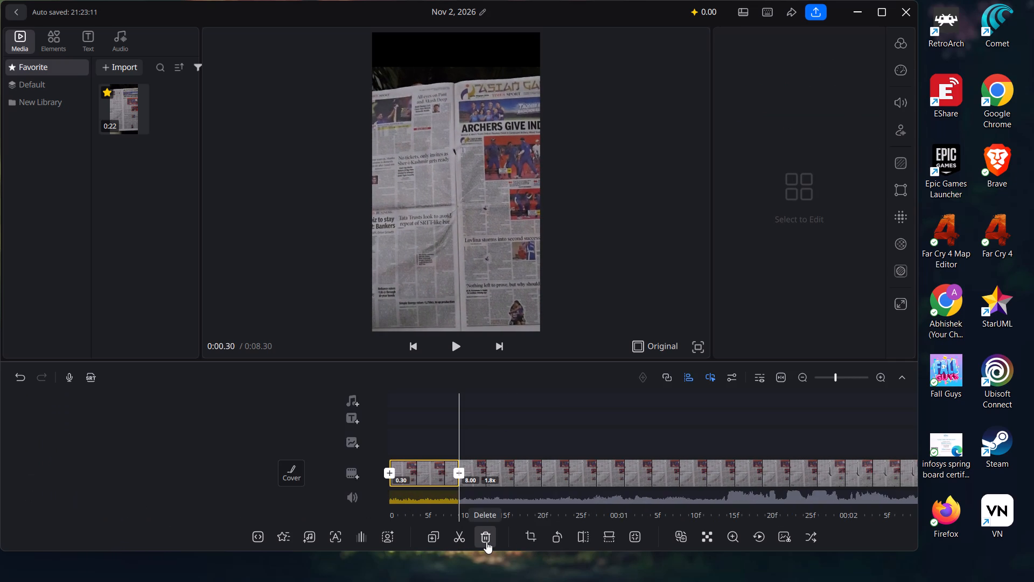
click(493, 414)
scroll(493, 414, right, 3)
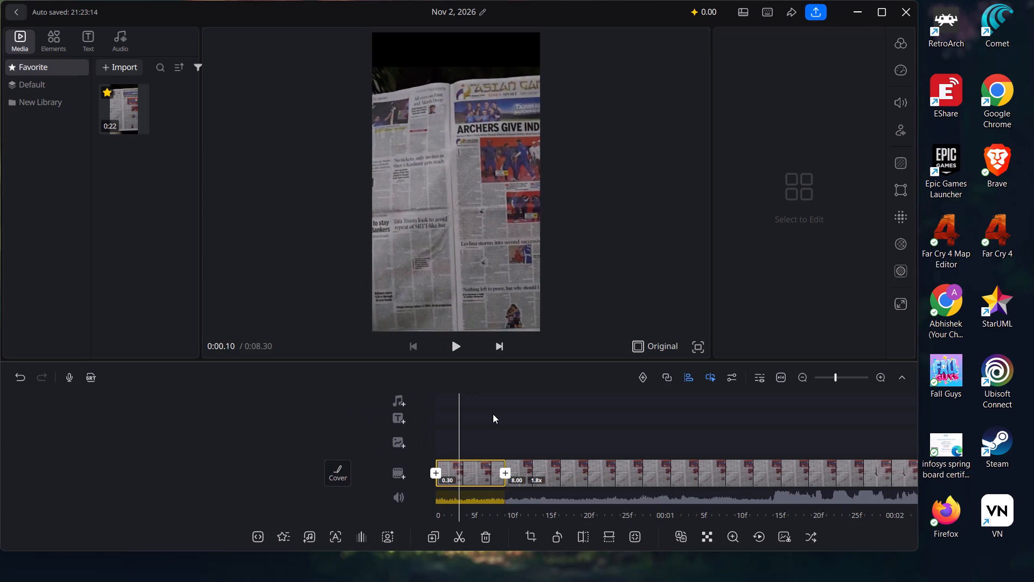
click(485, 536)
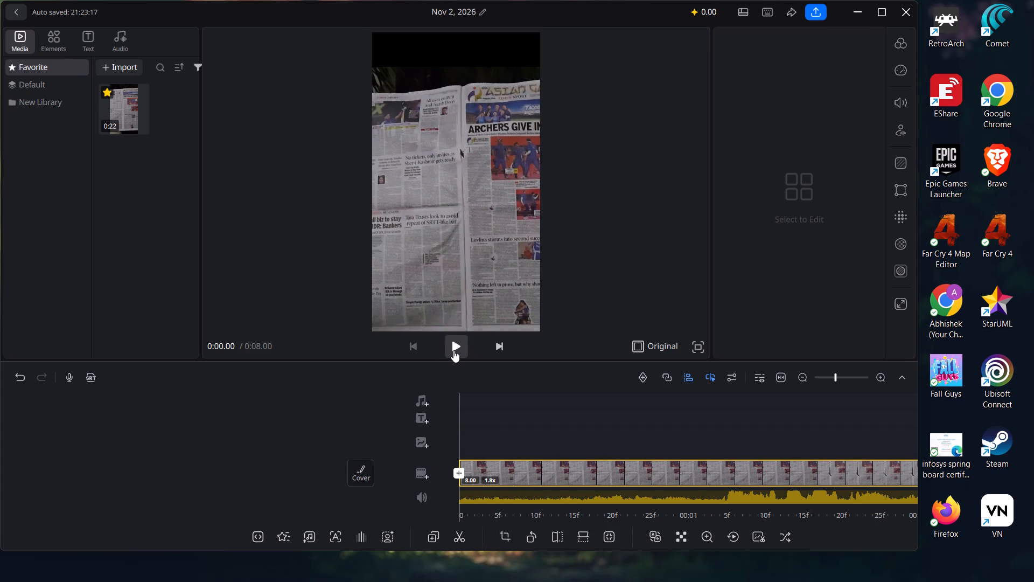
Play the shortened video through several times to check its pacing.
click(453, 350)
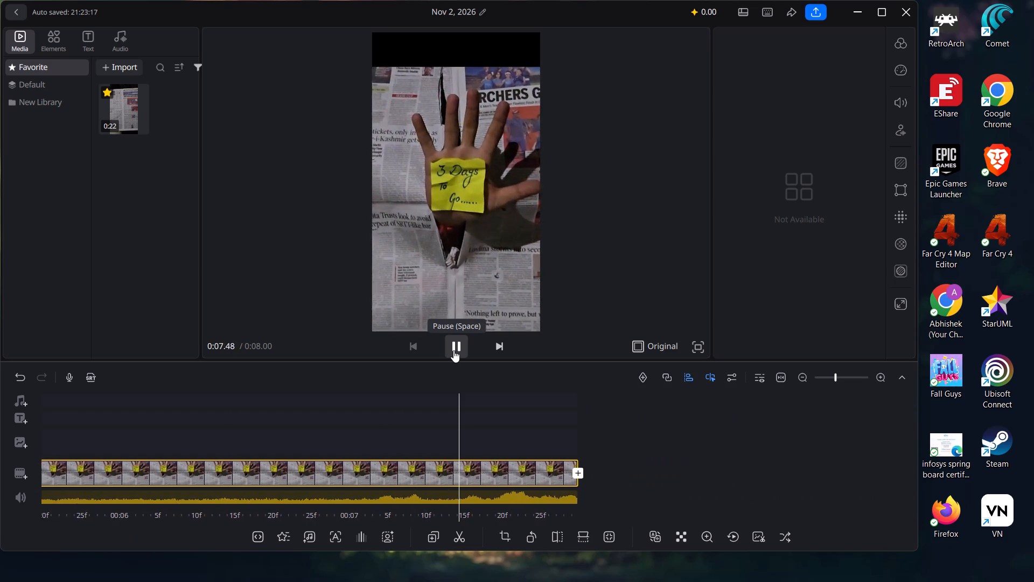
scroll(372, 416, right, 9)
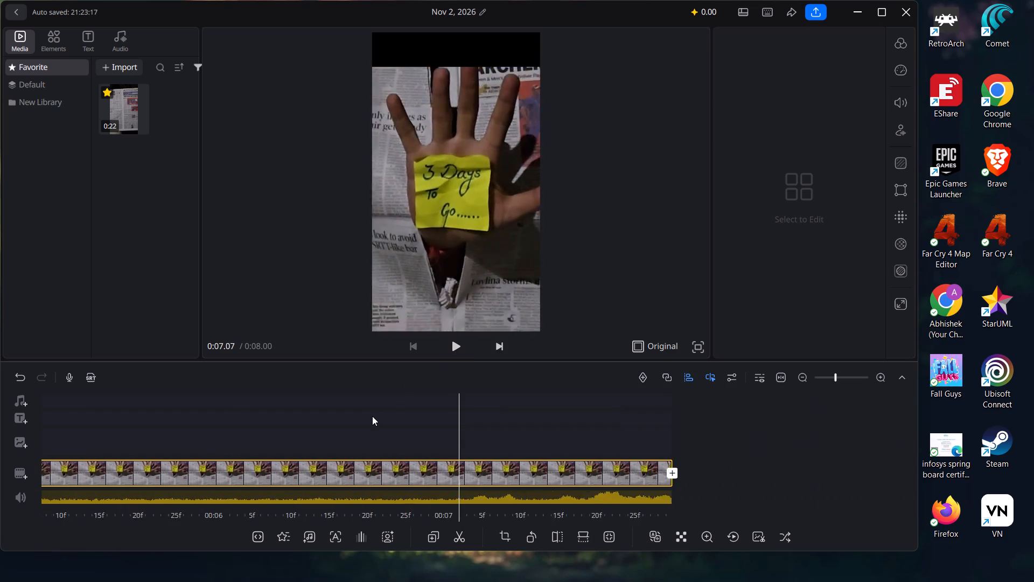
scroll(372, 416, right, 17)
scroll(372, 416, right, 17)
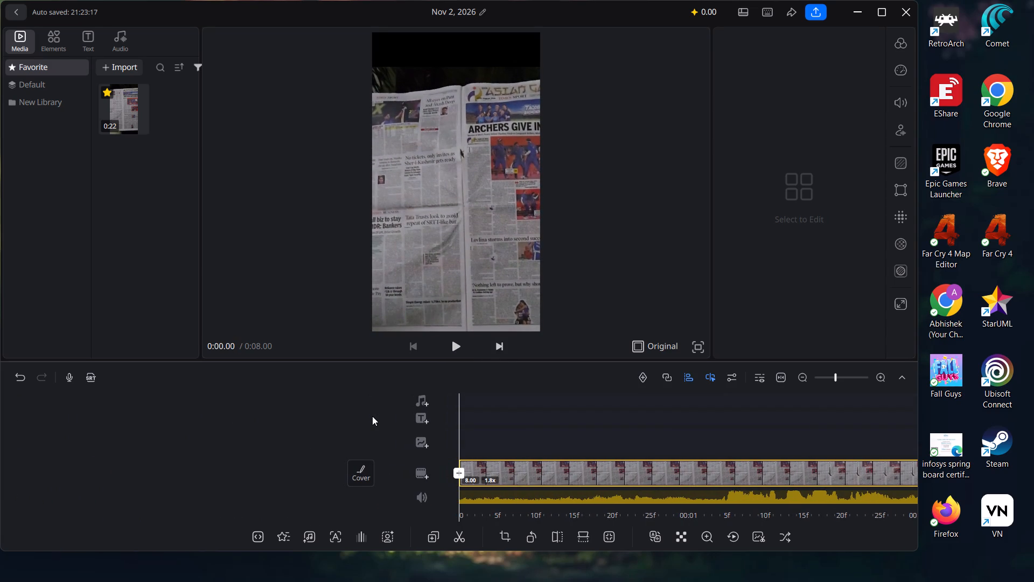
click(459, 347)
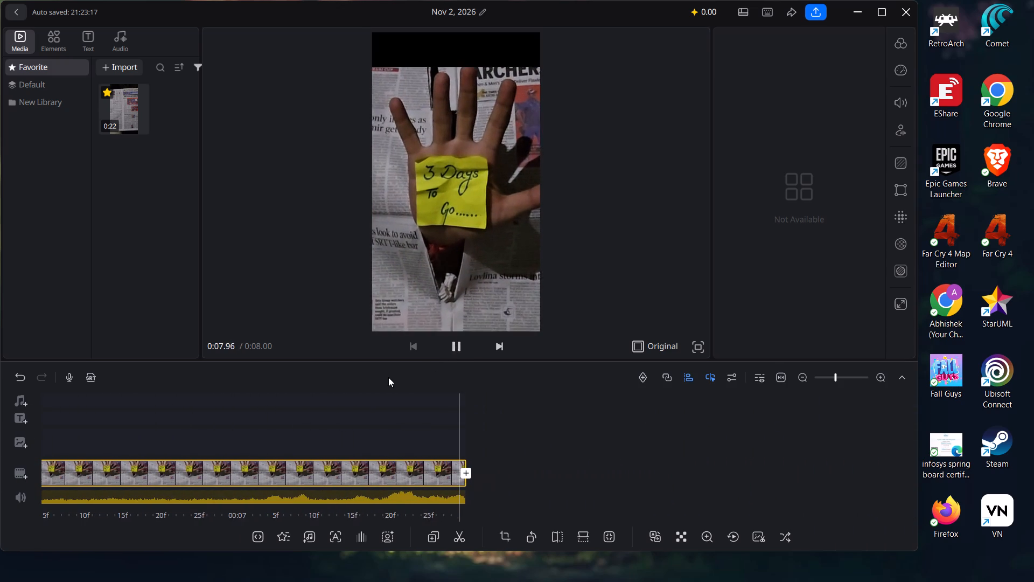
scroll(354, 429, right, 18)
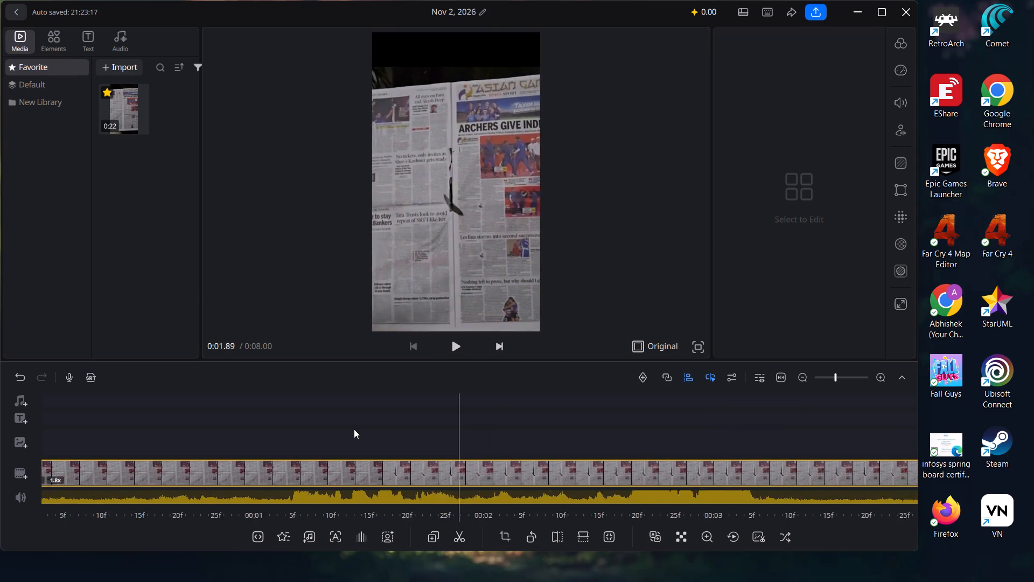
scroll(354, 429, right, 8)
click(465, 349)
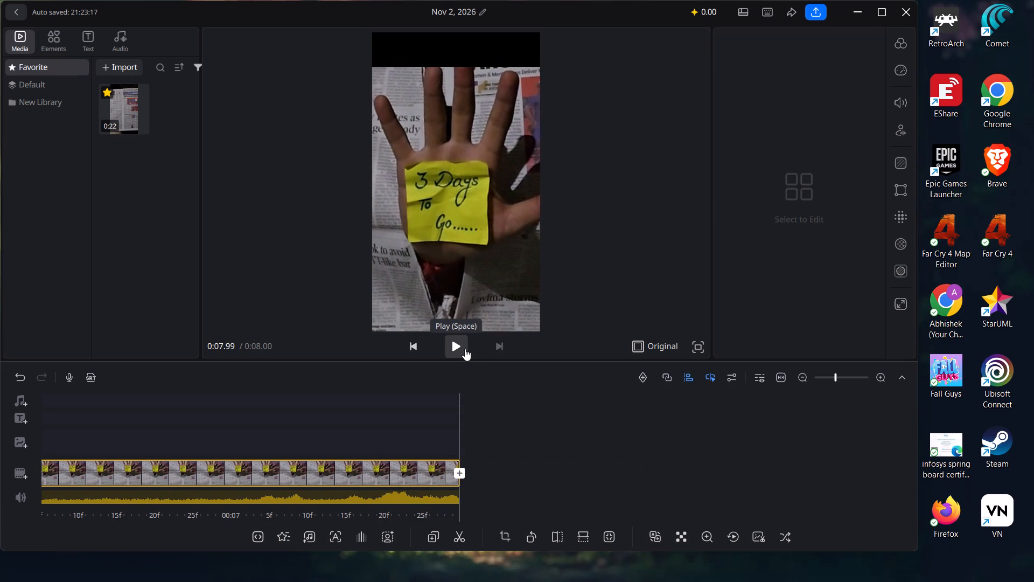
click(456, 347)
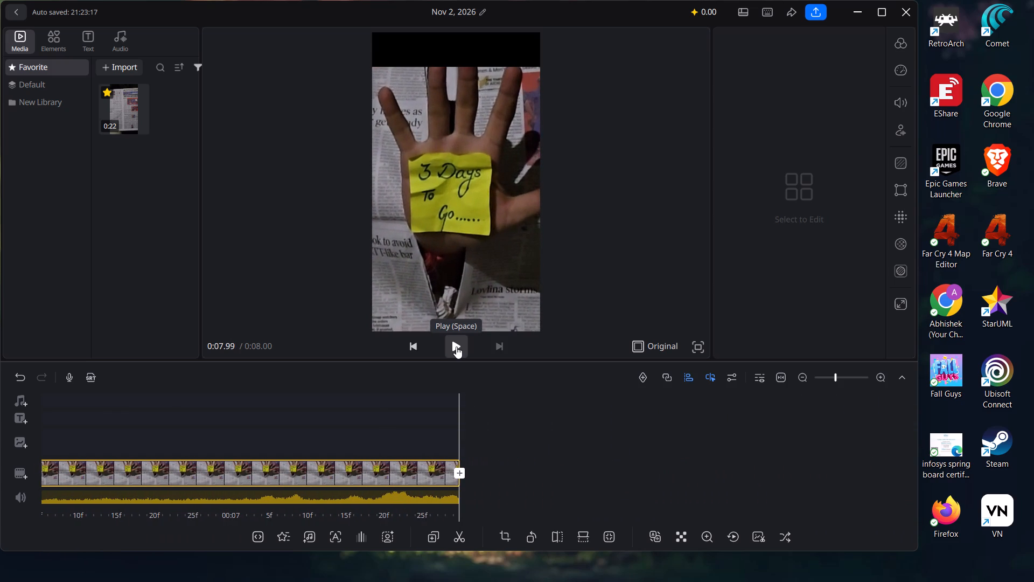
key(space)
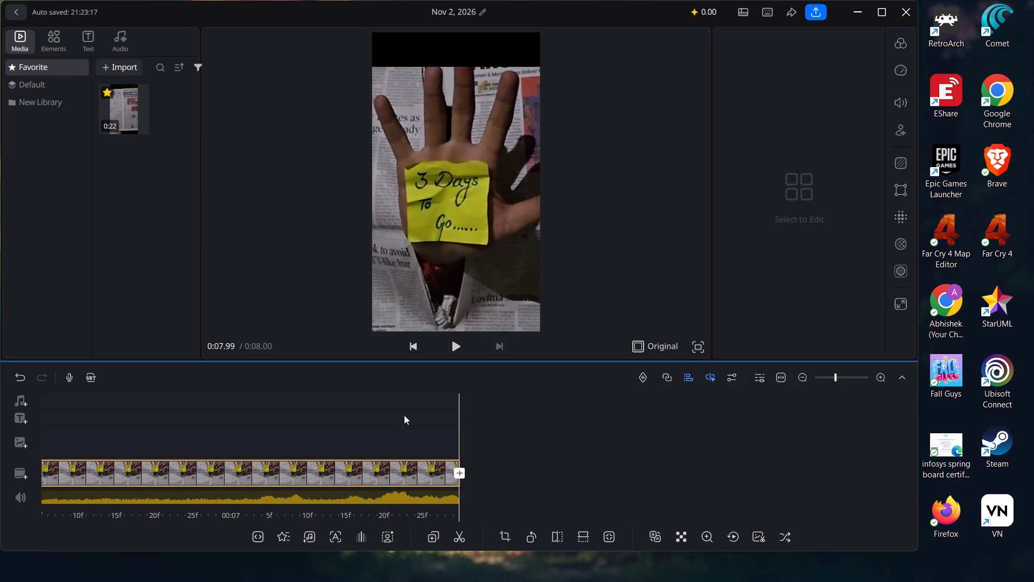
Scrub and replay the opening seconds to examine where the start should be trimmed.
scroll(375, 425, right, 18)
scroll(375, 425, right, 8)
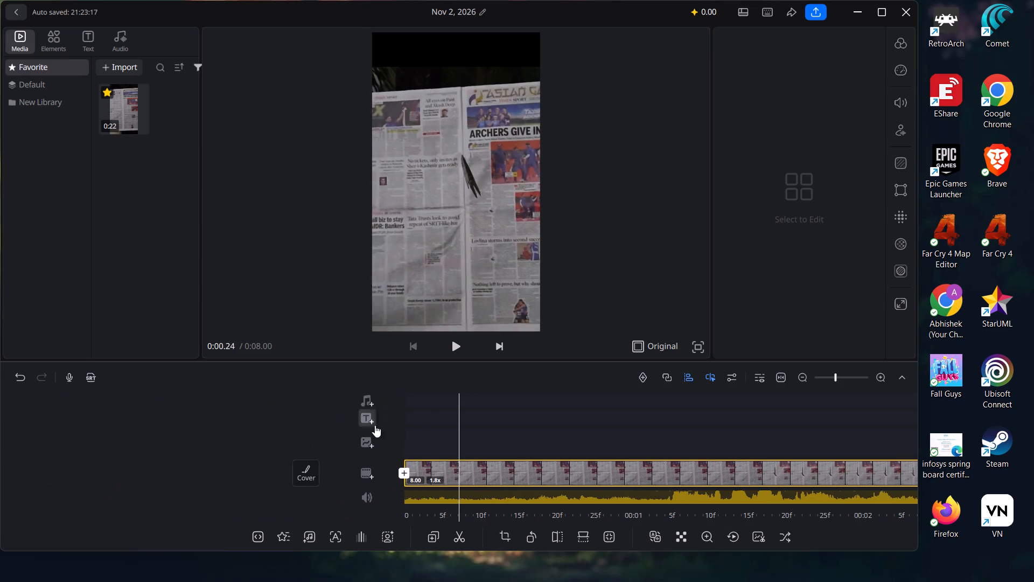
scroll(375, 425, right, 2)
scroll(375, 425, left, 15)
scroll(375, 425, left, 15)
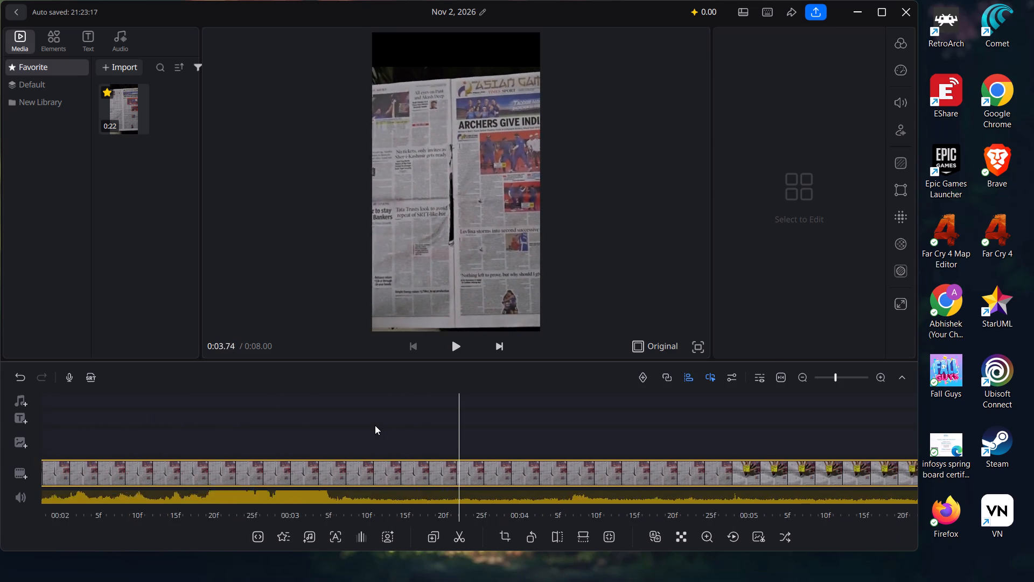
scroll(375, 425, right, 14)
scroll(375, 425, right, 17)
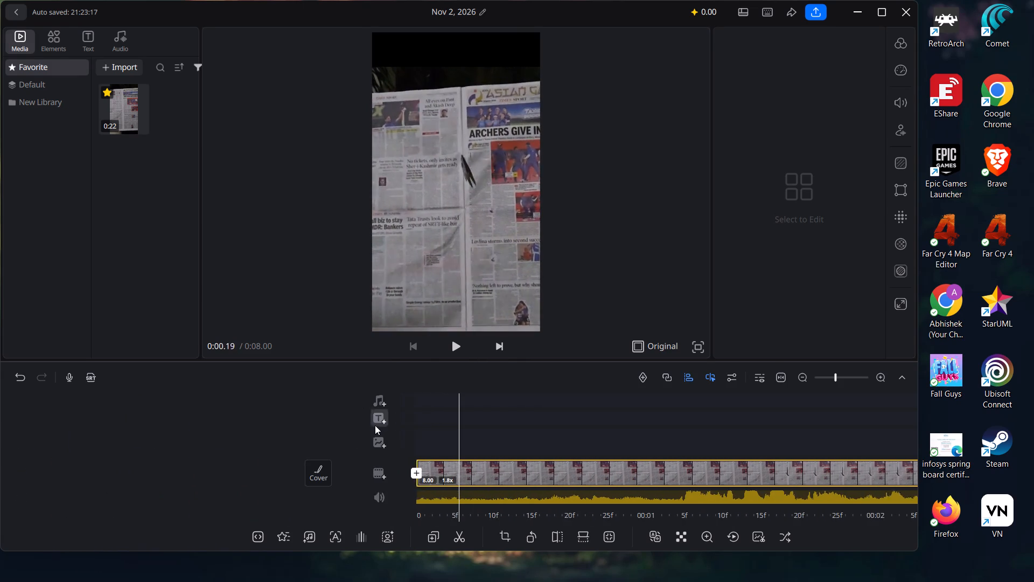
scroll(375, 425, right, 4)
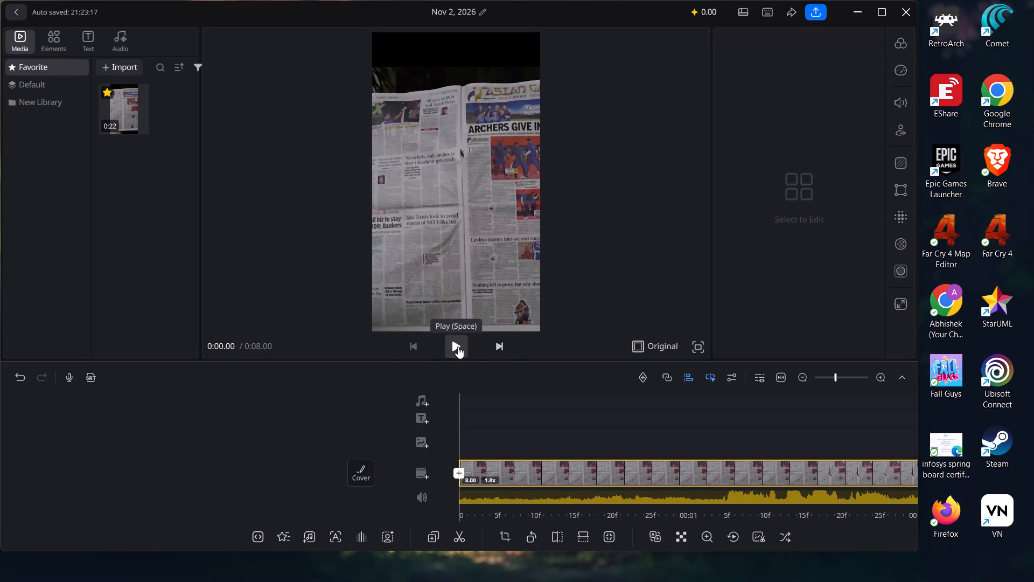
click(458, 347)
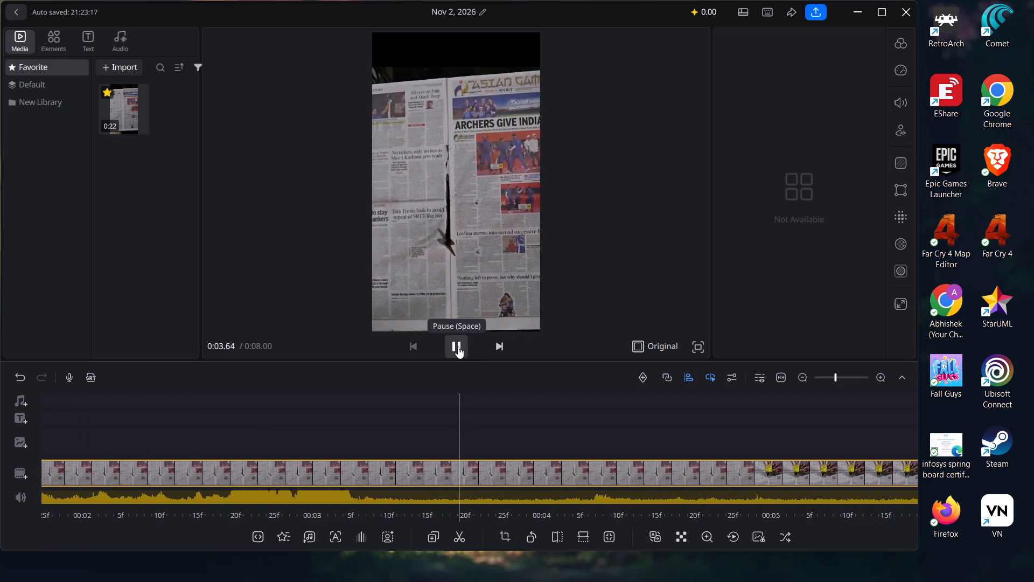
click(458, 347)
scroll(368, 415, right, 7)
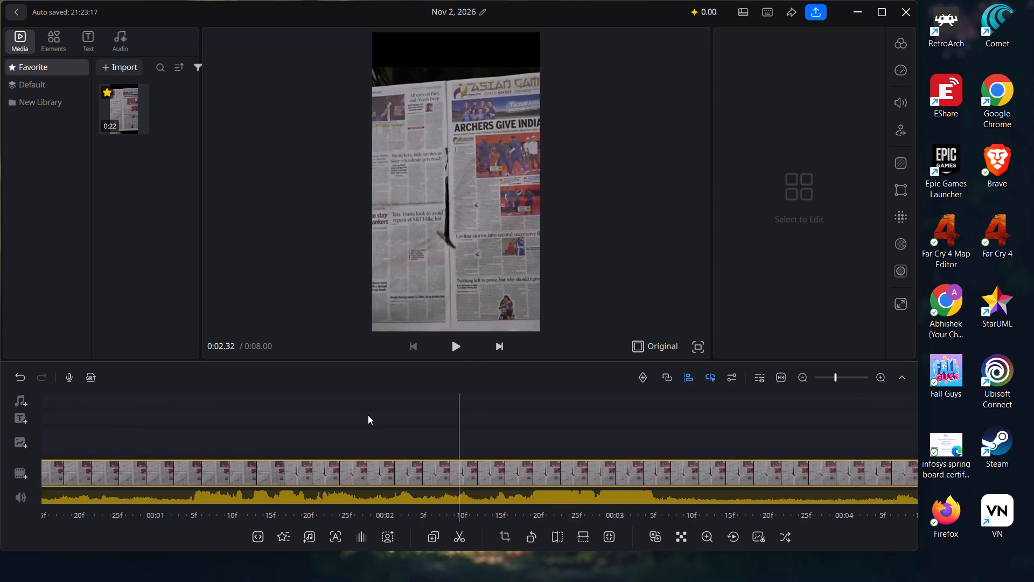
scroll(368, 415, right, 6)
scroll(368, 415, left, 1)
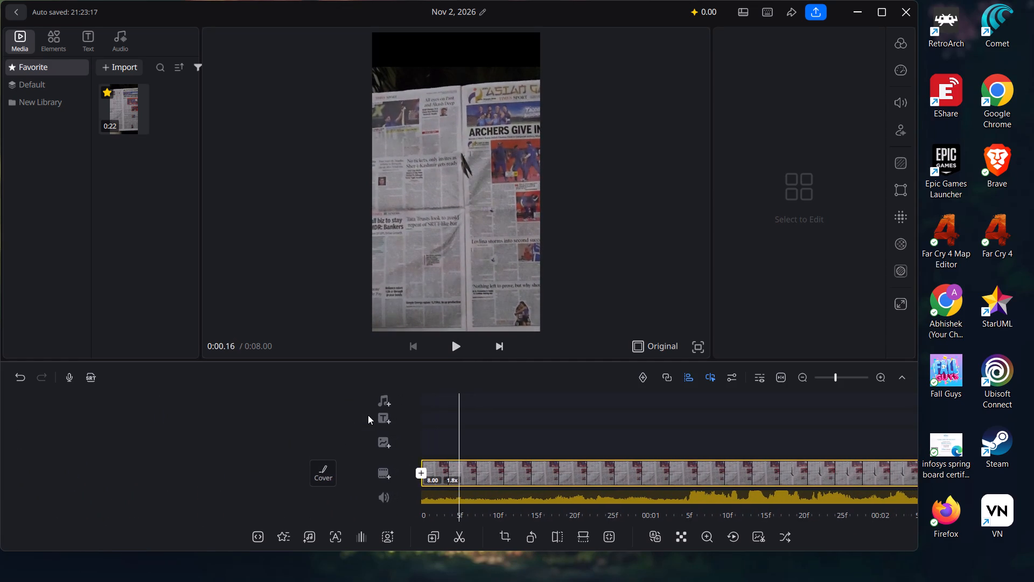
scroll(368, 415, left, 2)
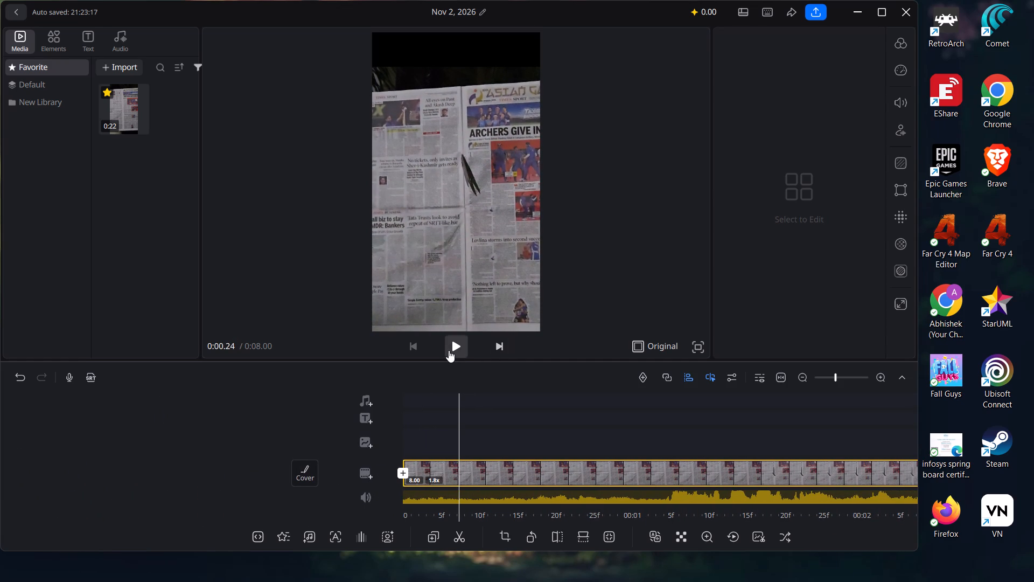
click(449, 350)
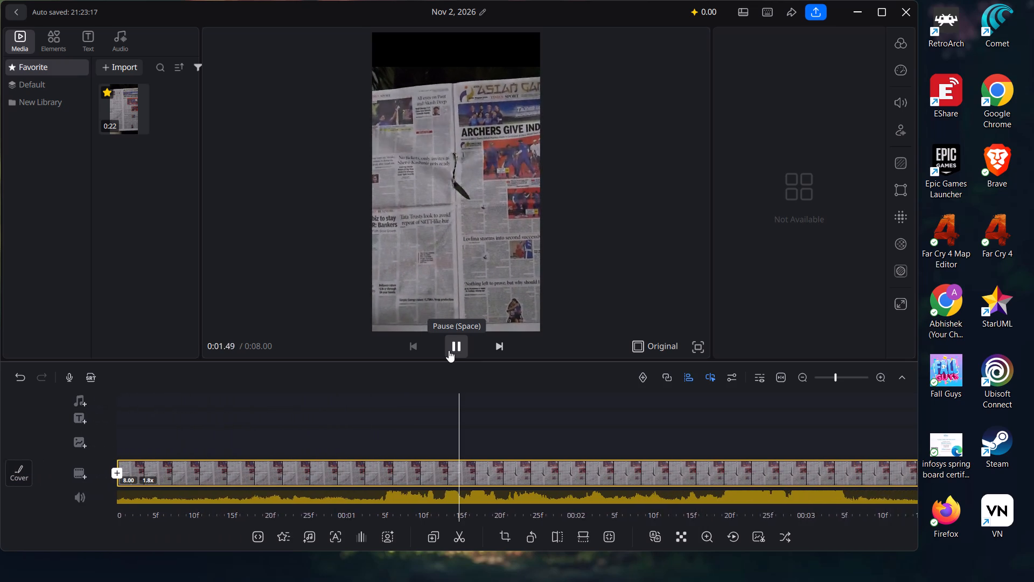
click(449, 350)
Split the clip at about 0:01.34 and delete the opening piece before the cut.
scroll(415, 398, right, 1)
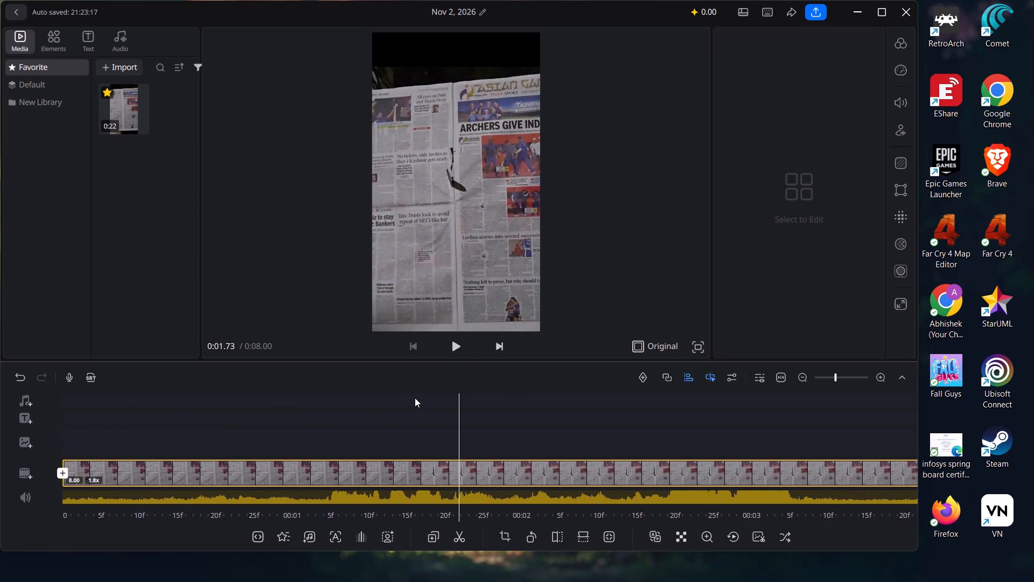
scroll(415, 398, right, 5)
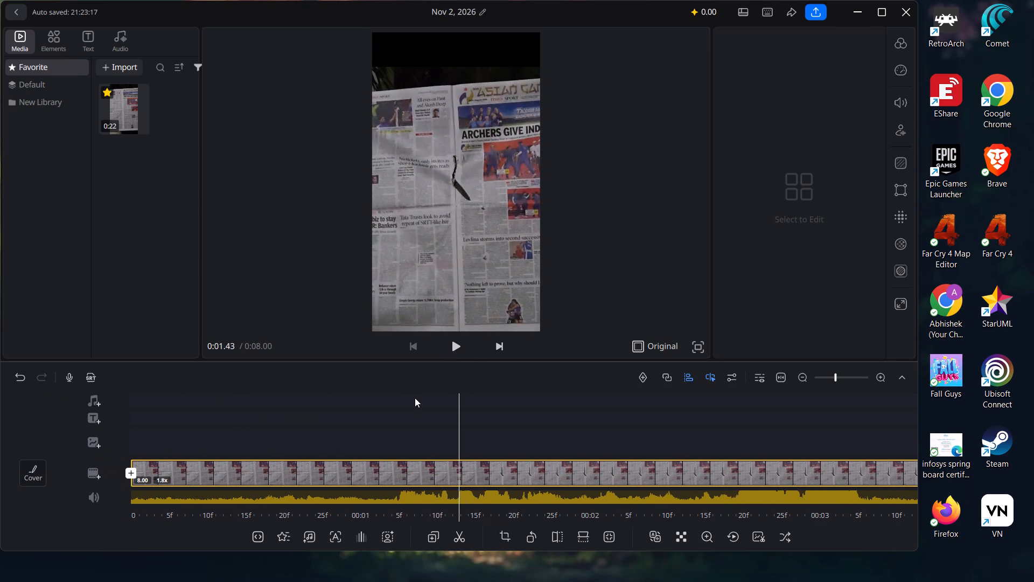
scroll(415, 398, right, 2)
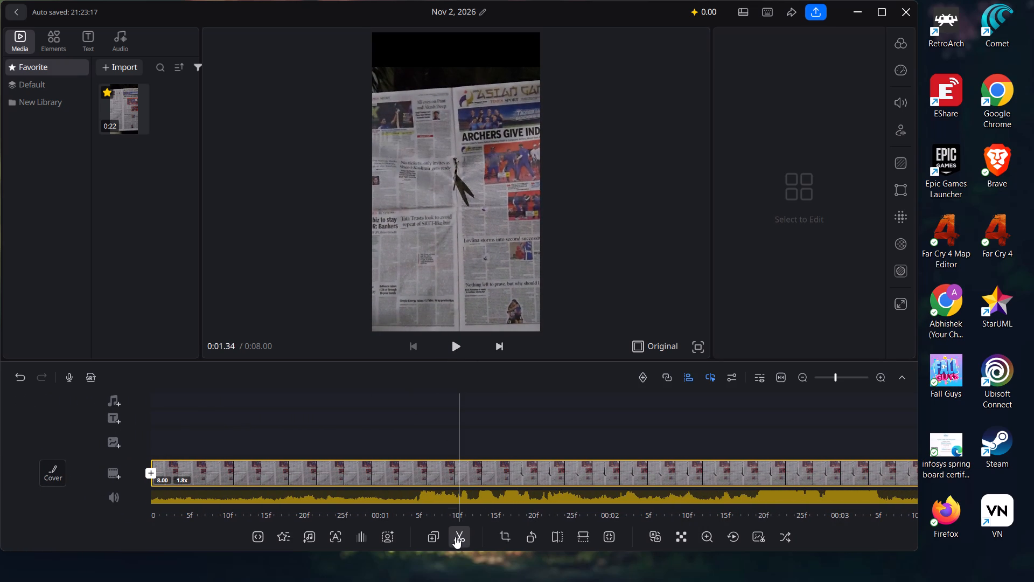
click(455, 537)
scroll(428, 424, right, 5)
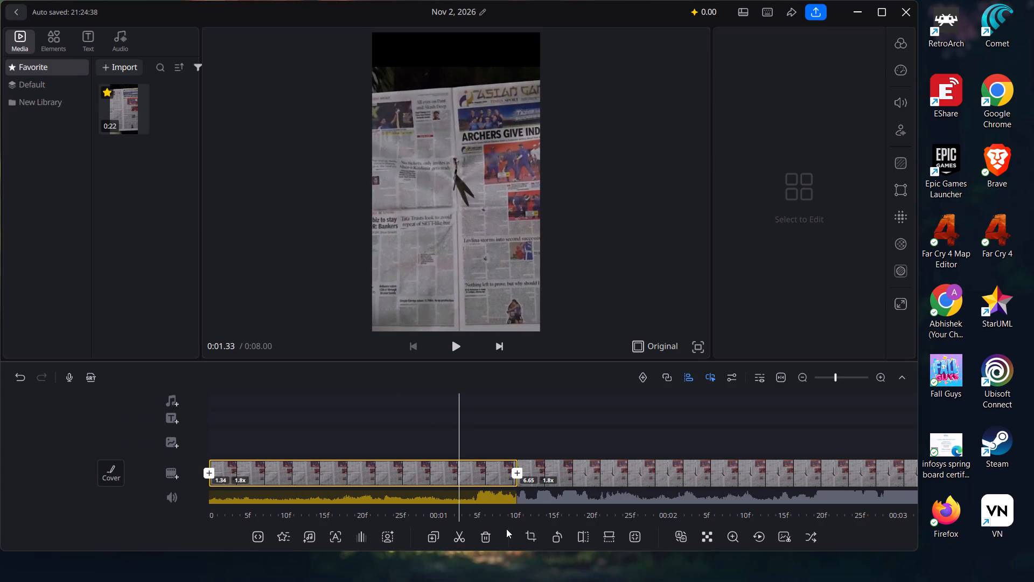
click(481, 537)
Play the trimmed video from the start to check the new opening, and return to the beginning of the timeline.
click(459, 344)
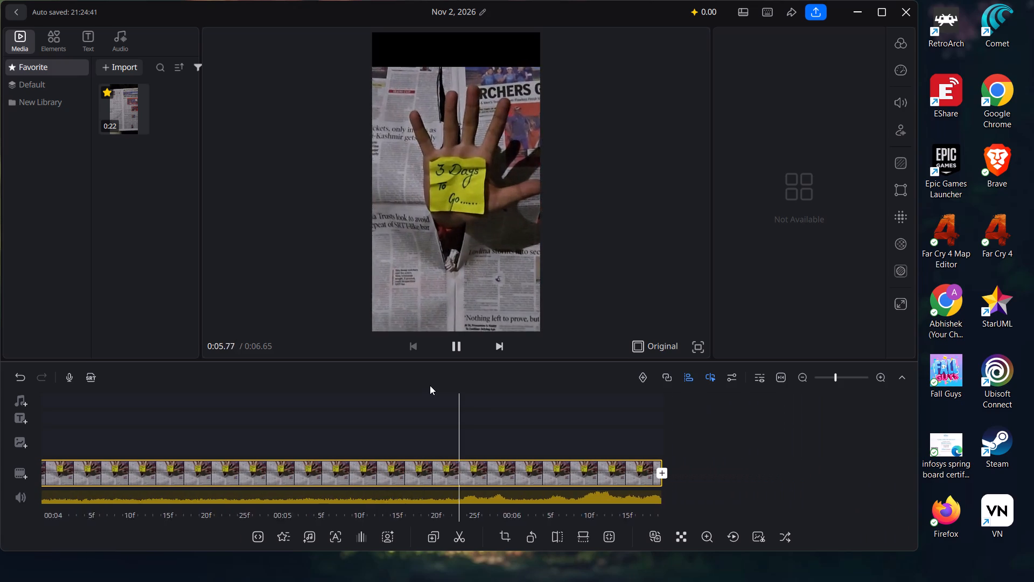
key(space)
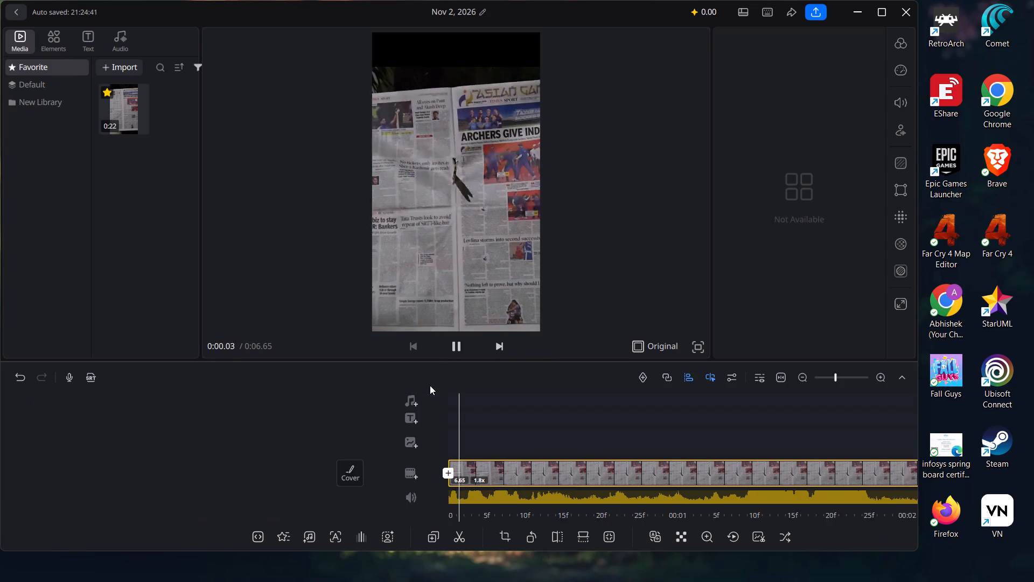
scroll(375, 409, right, 4)
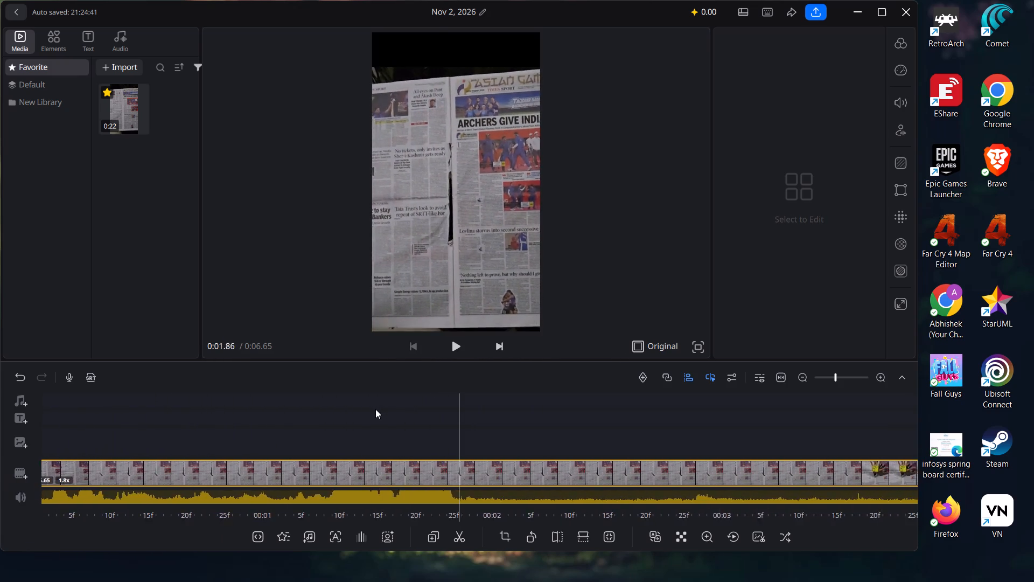
scroll(375, 409, right, 13)
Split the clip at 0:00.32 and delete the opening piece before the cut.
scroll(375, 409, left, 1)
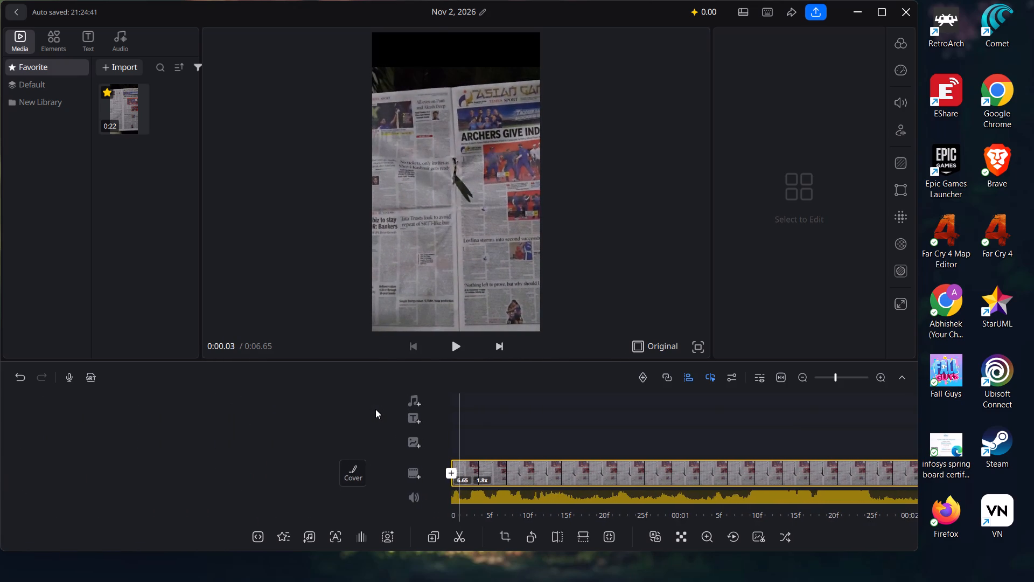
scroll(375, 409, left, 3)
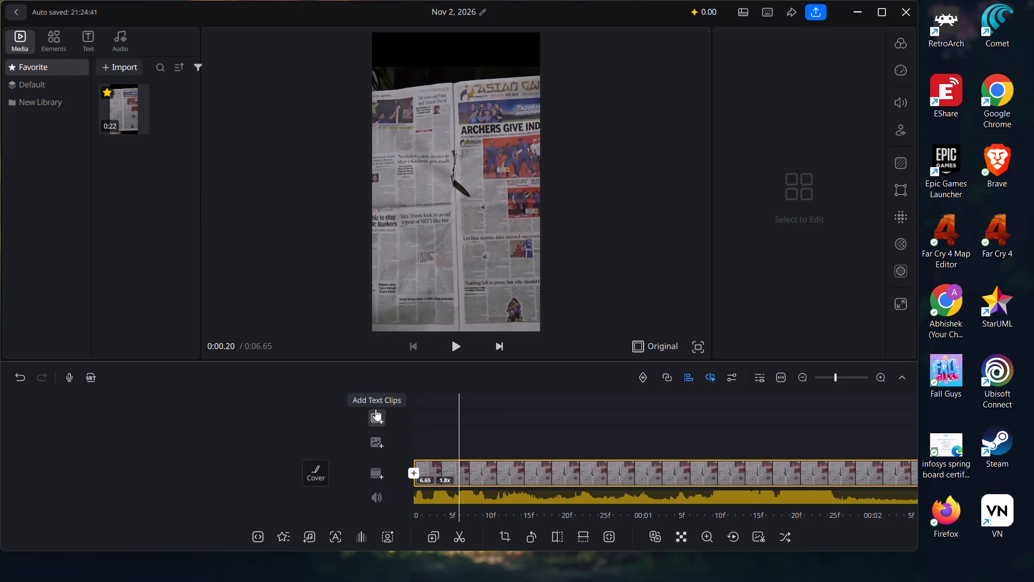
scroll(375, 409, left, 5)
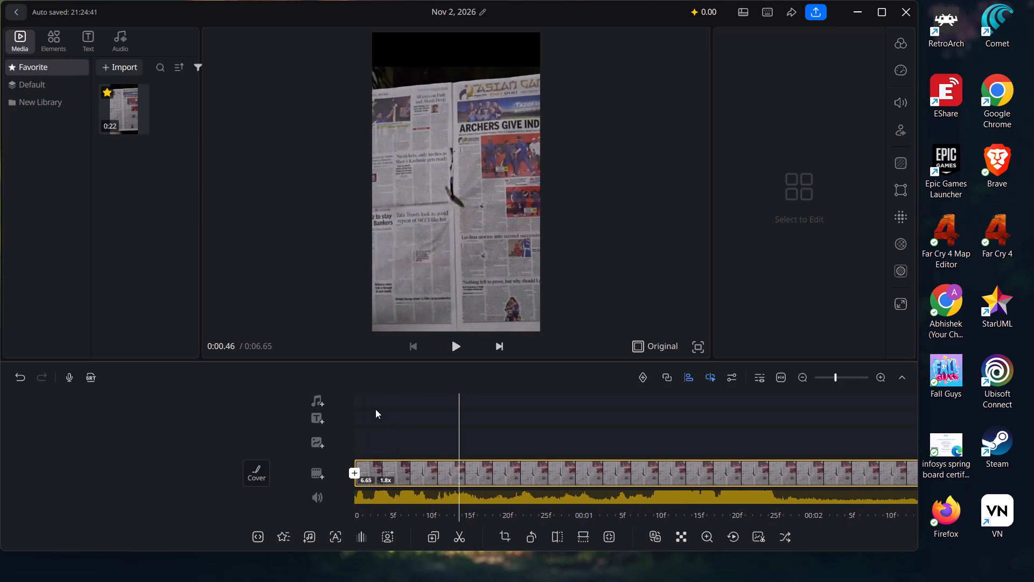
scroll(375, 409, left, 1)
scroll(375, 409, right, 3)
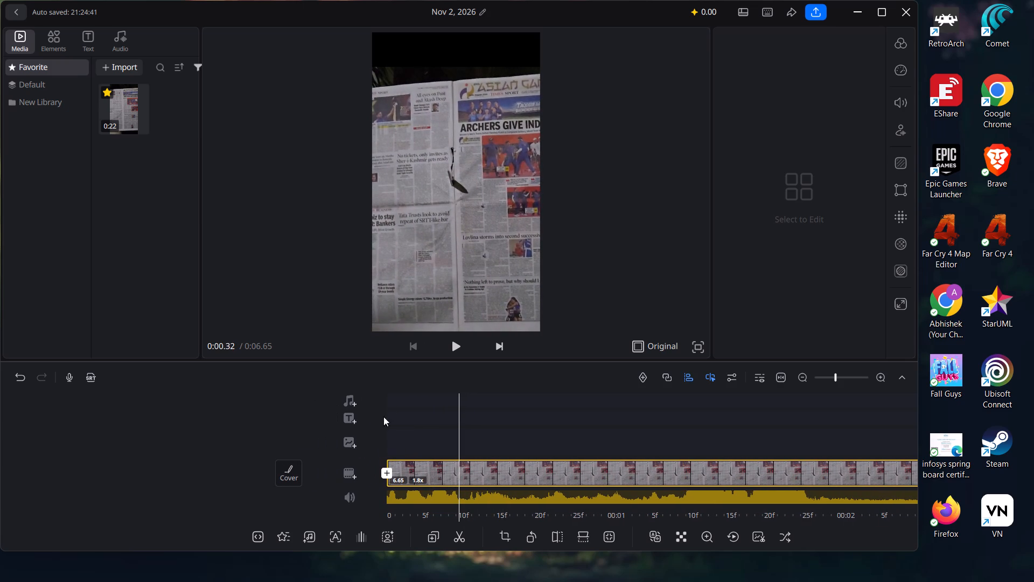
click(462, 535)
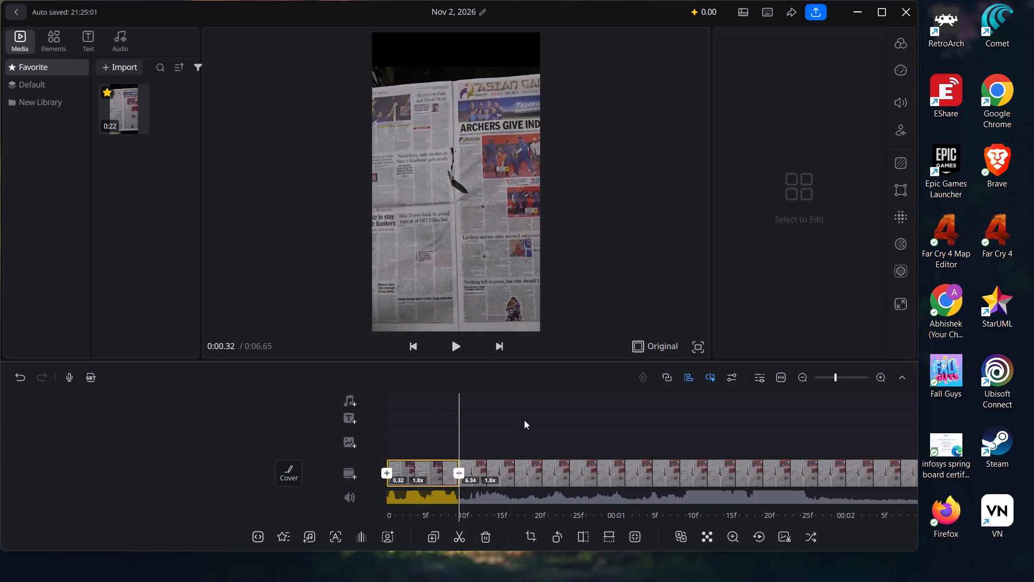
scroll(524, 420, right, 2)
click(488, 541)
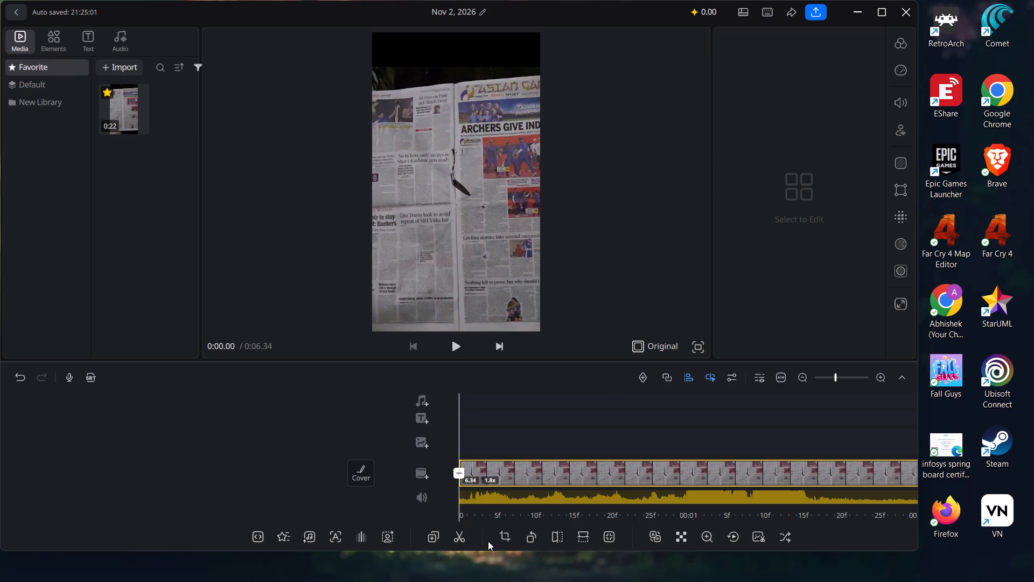
Play the trimmed video from the start to check how it opens.
click(449, 348)
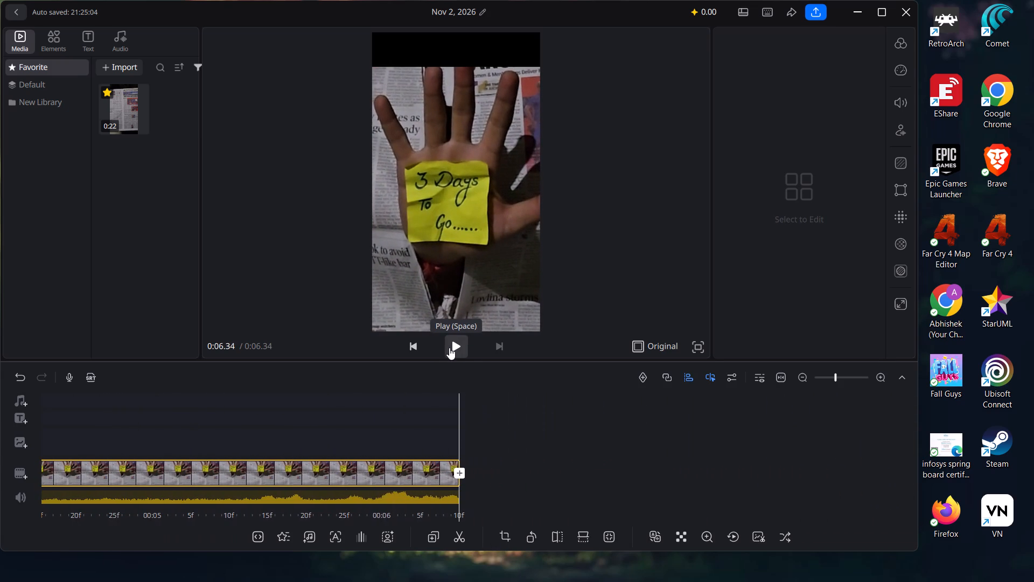
key(space)
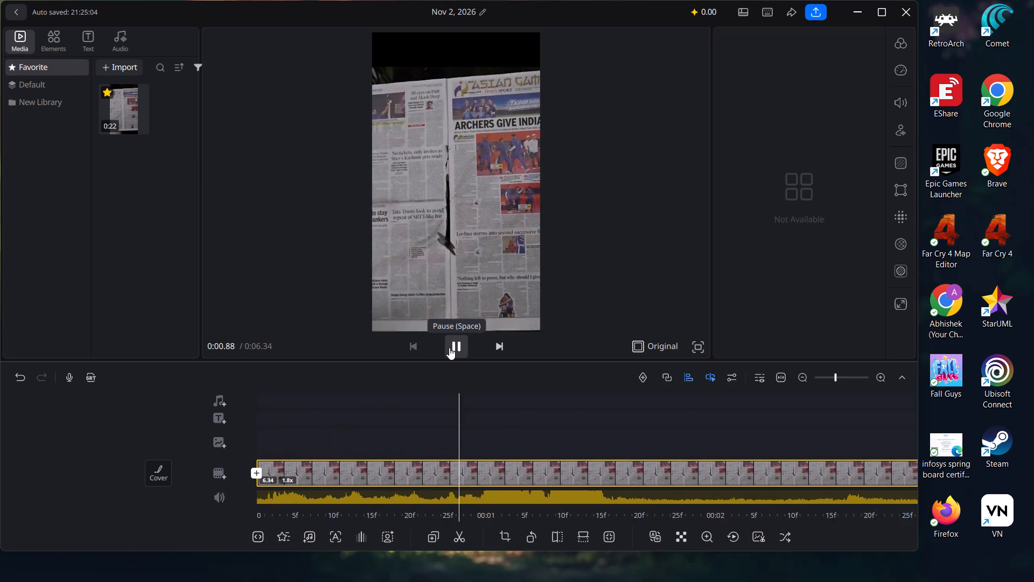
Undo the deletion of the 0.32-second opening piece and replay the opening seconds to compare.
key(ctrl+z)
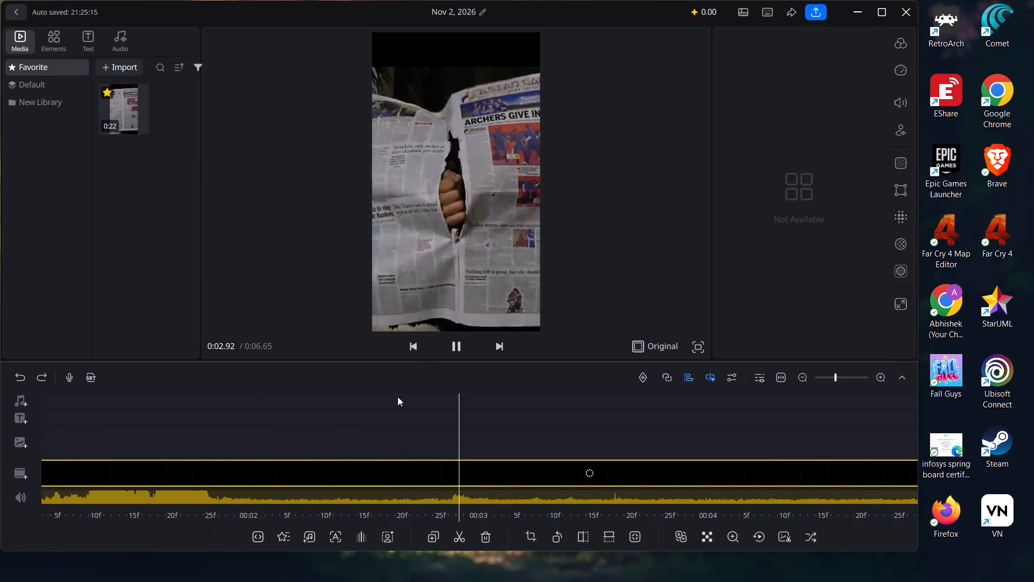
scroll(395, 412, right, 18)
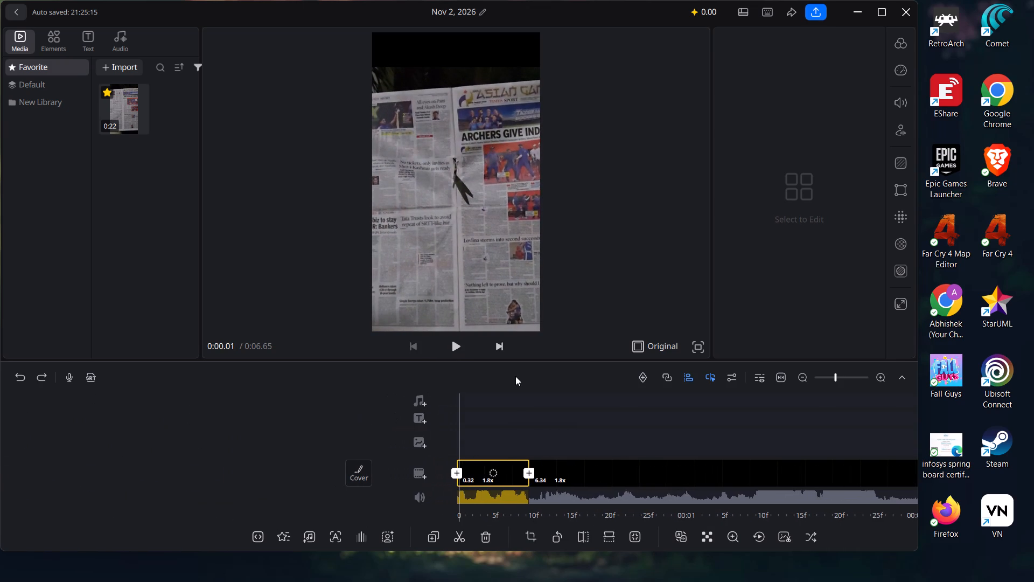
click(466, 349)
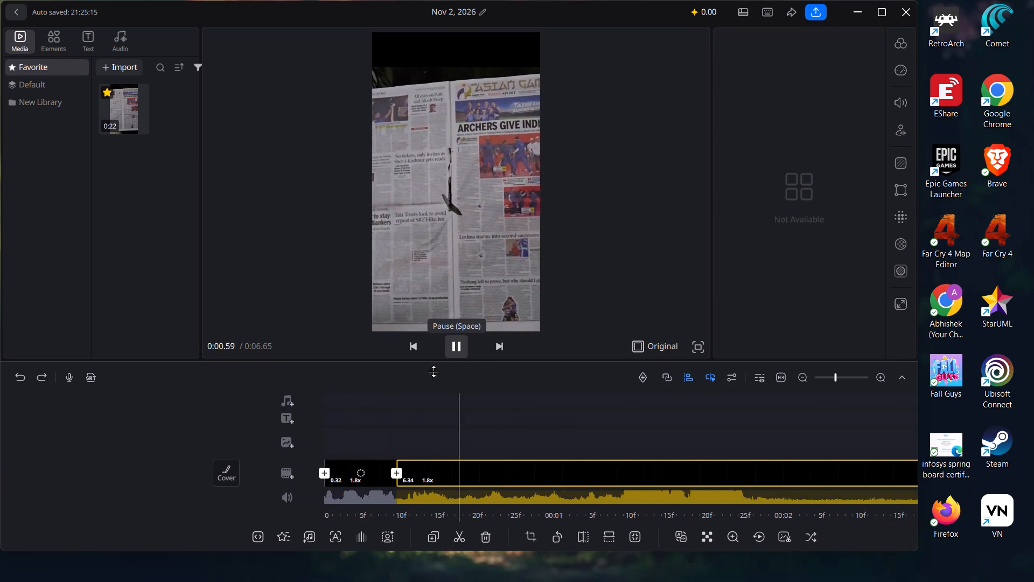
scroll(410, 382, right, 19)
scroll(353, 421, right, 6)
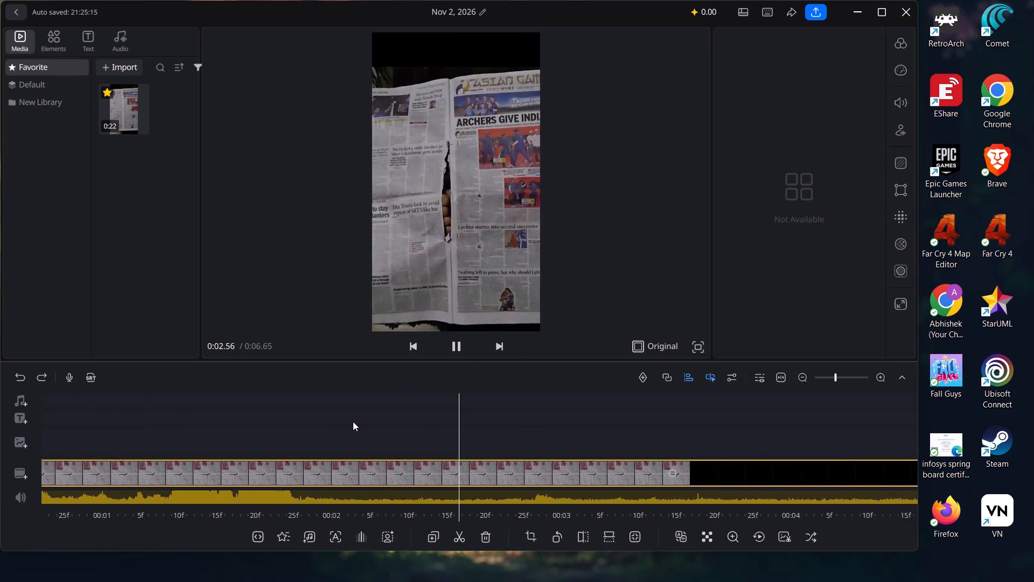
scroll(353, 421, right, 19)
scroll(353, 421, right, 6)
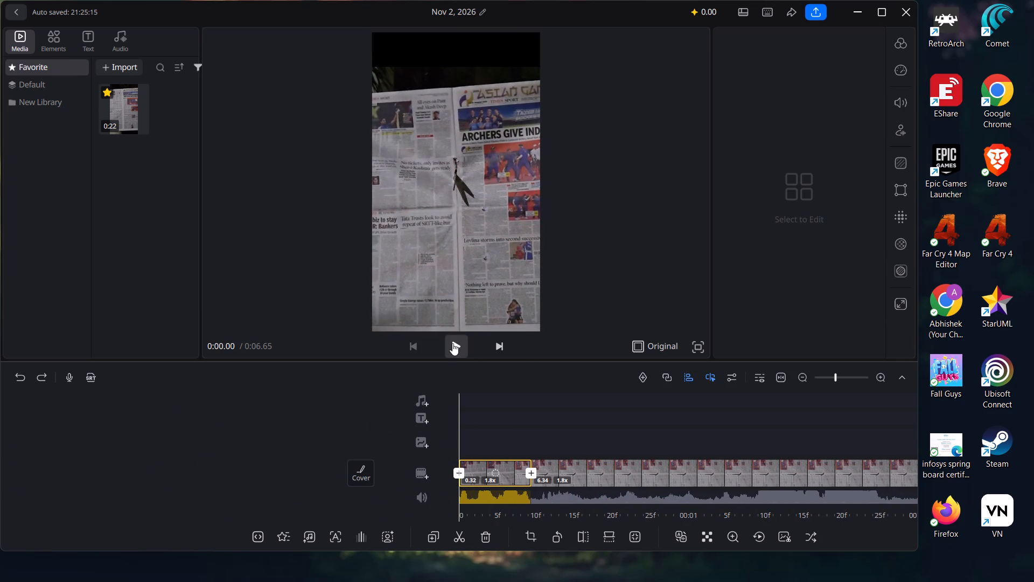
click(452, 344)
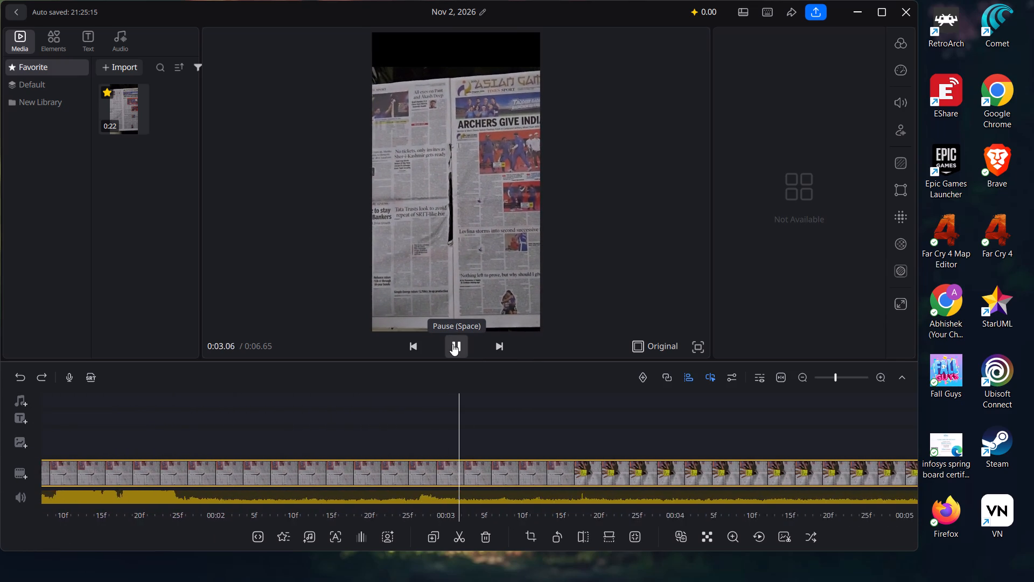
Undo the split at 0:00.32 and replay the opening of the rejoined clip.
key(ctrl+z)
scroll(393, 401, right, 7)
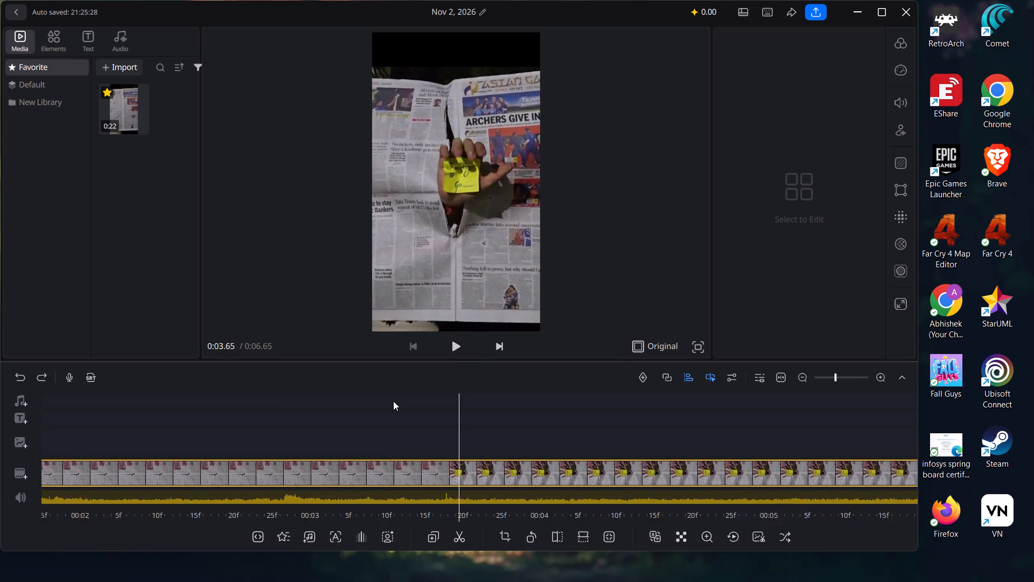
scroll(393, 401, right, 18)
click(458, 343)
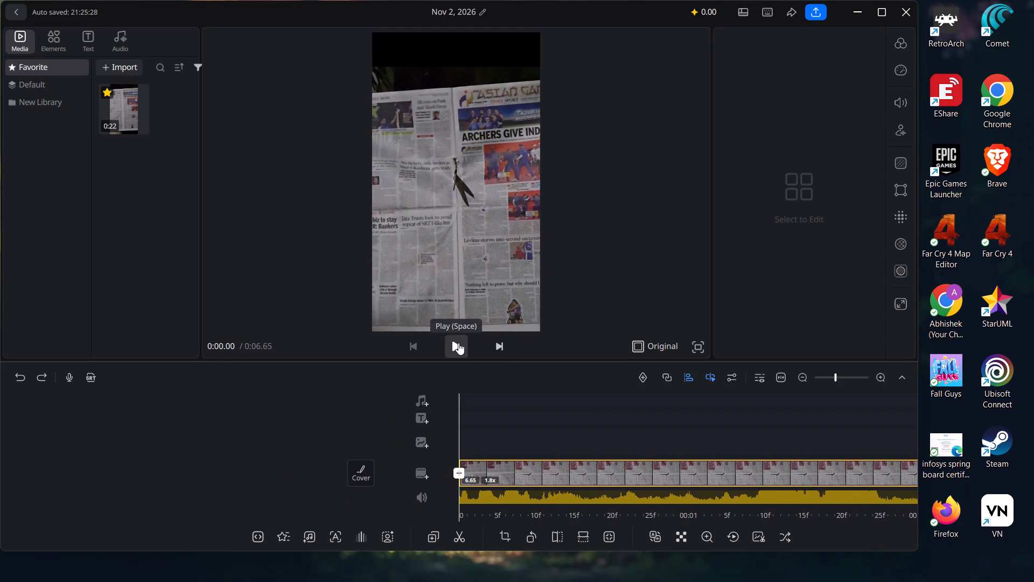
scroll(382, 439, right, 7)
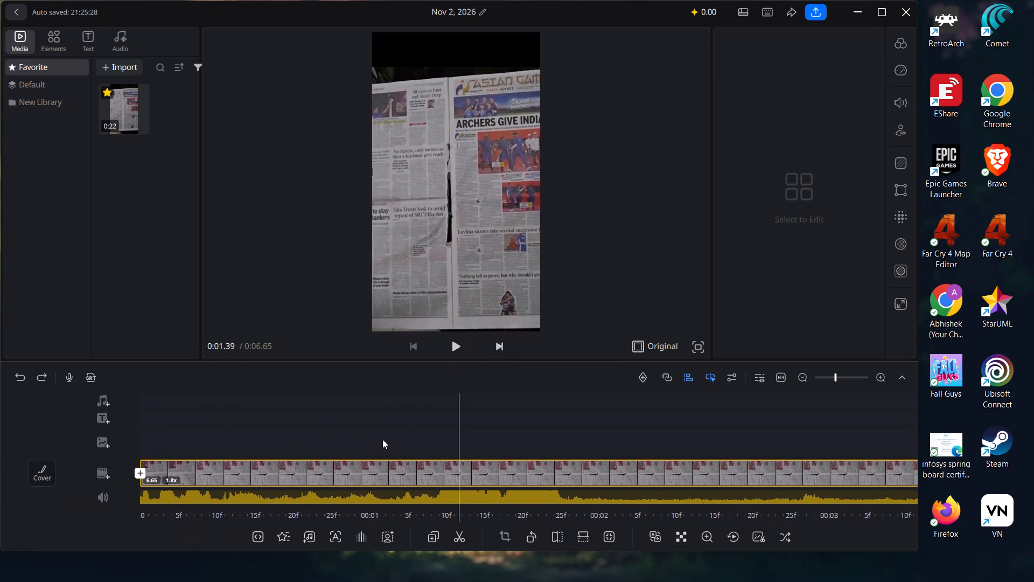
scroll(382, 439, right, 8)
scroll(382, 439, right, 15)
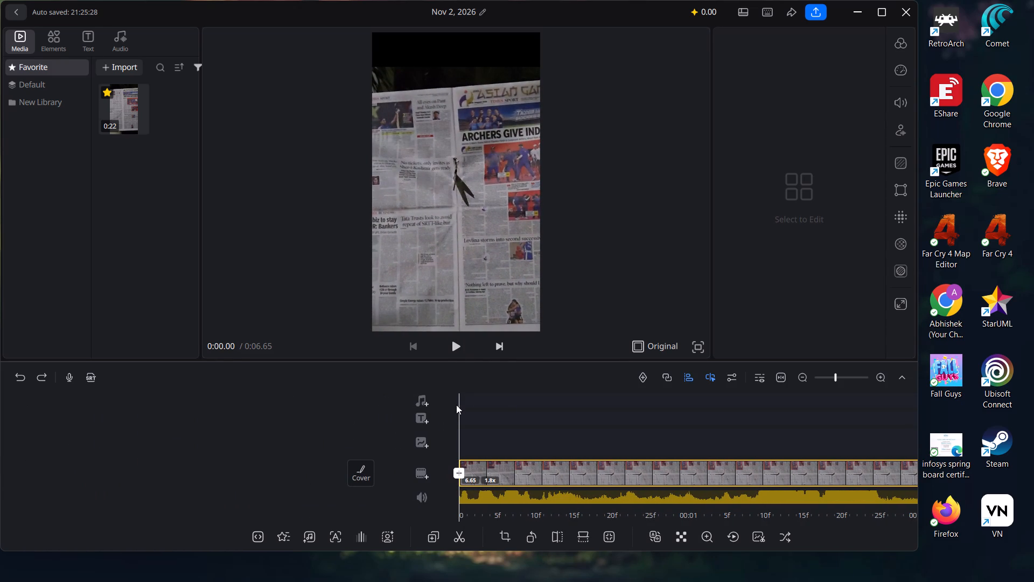
Undo the earlier deletion of the opening piece that ends at 0:01.34, and play the video from the start.
key(ctrl+z)
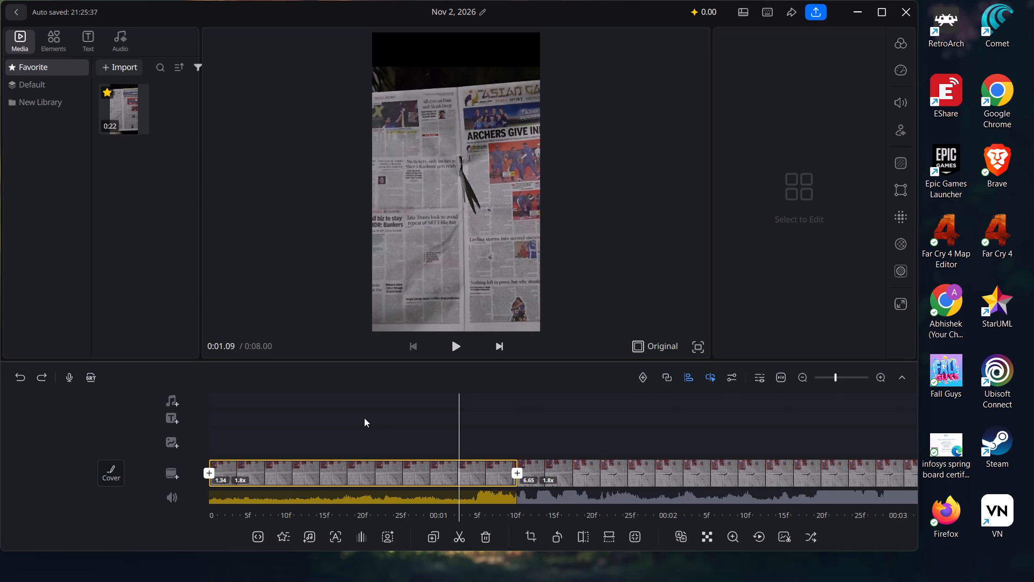
scroll(364, 418, right, 19)
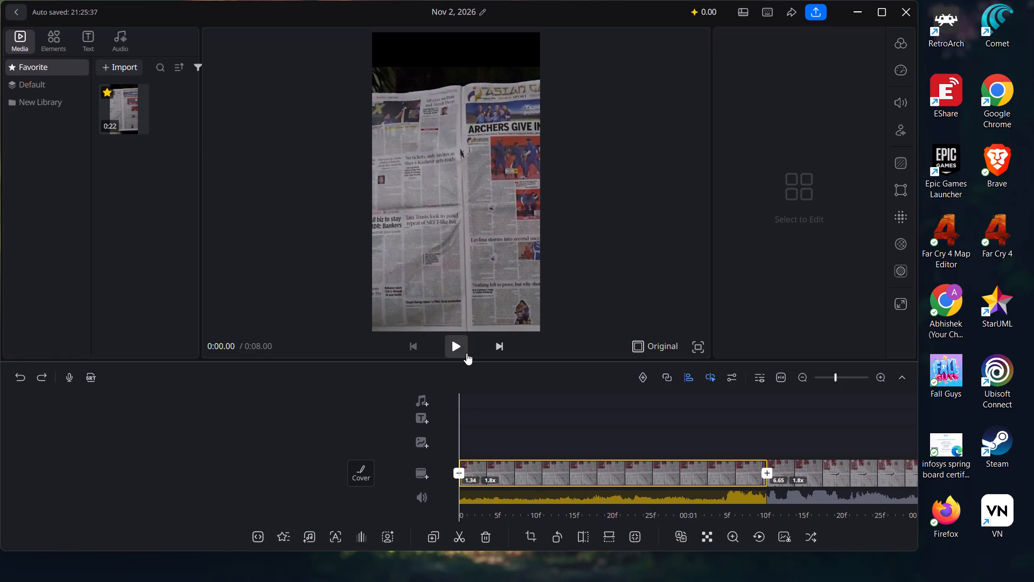
click(466, 353)
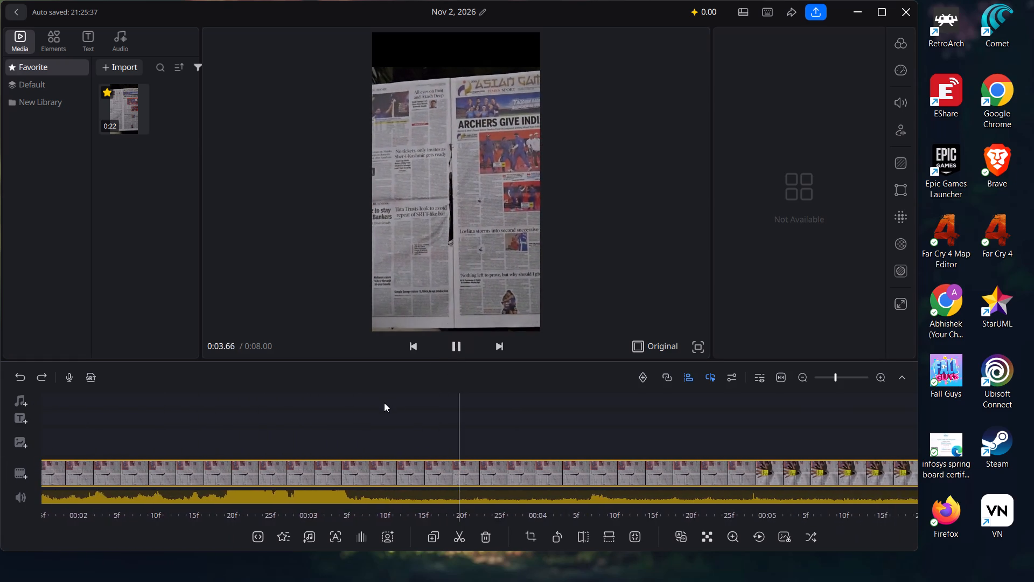
Split the second clip at 0:01.56 and delete the 0.22-second piece between the opening clip and the cut.
scroll(384, 403, right, 13)
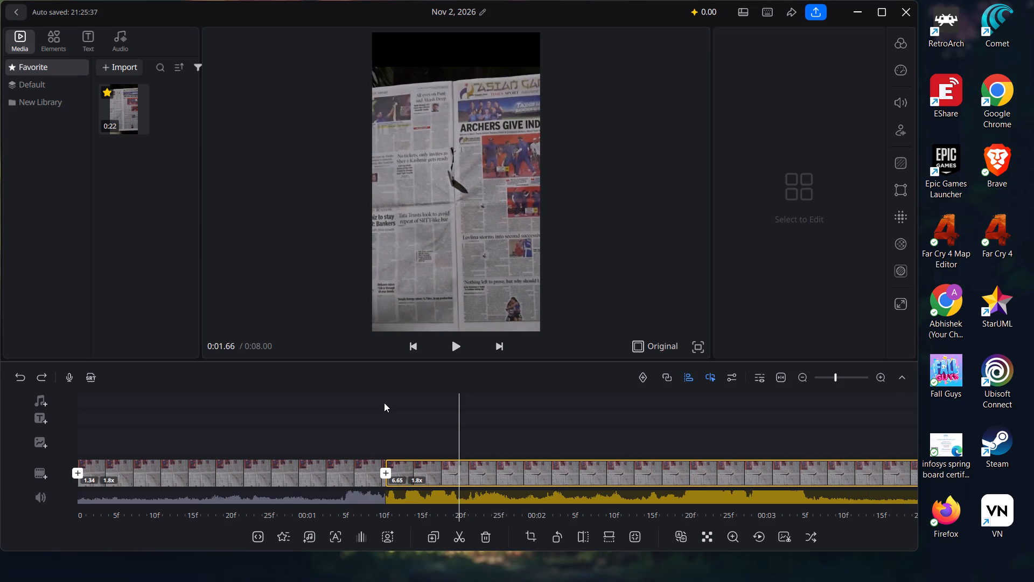
scroll(384, 403, right, 2)
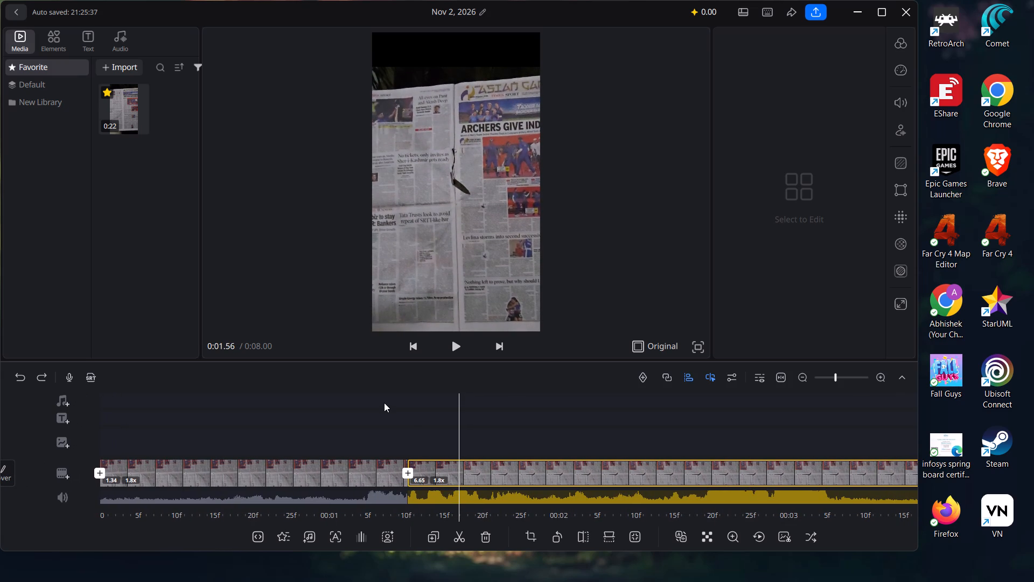
click(462, 538)
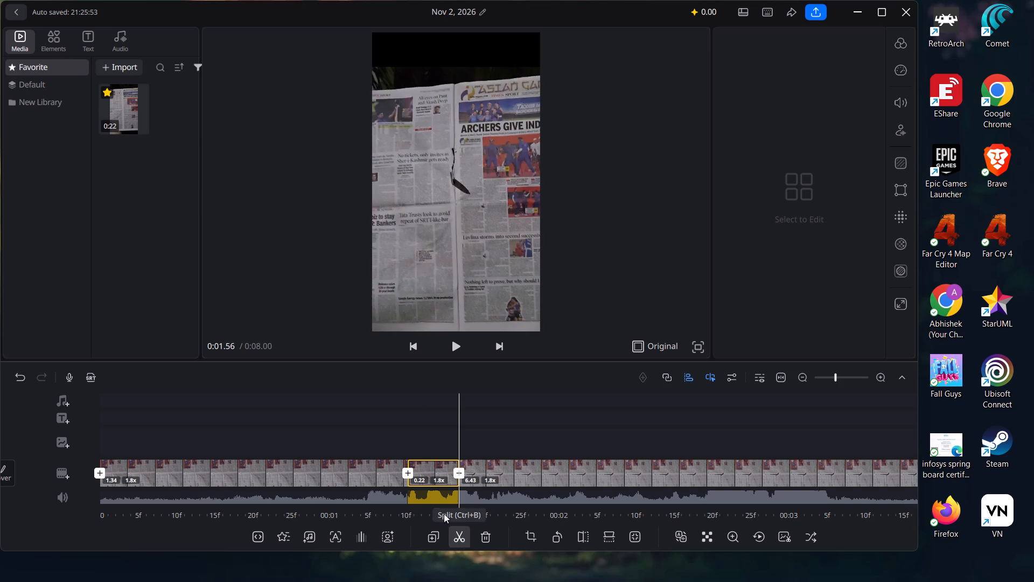
scroll(421, 412, right, 1)
click(490, 541)
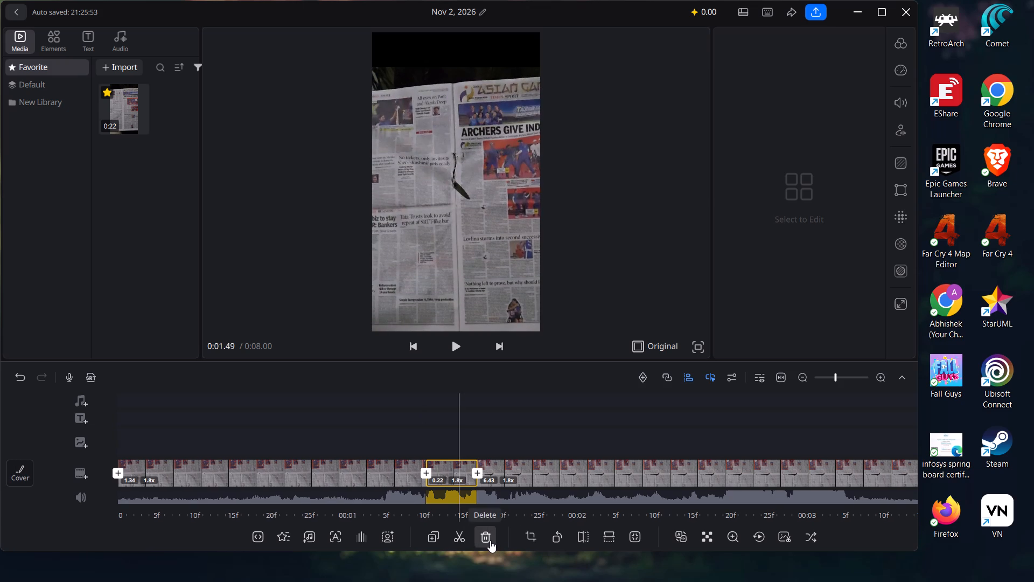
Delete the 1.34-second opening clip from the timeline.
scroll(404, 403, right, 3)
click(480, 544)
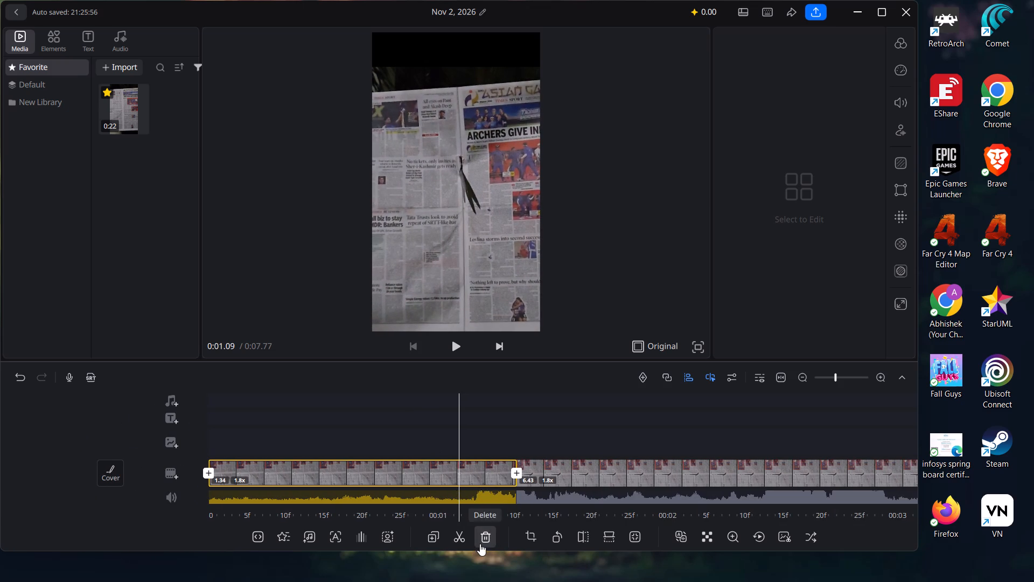
Play the shortened video through twice to check its pacing.
click(454, 347)
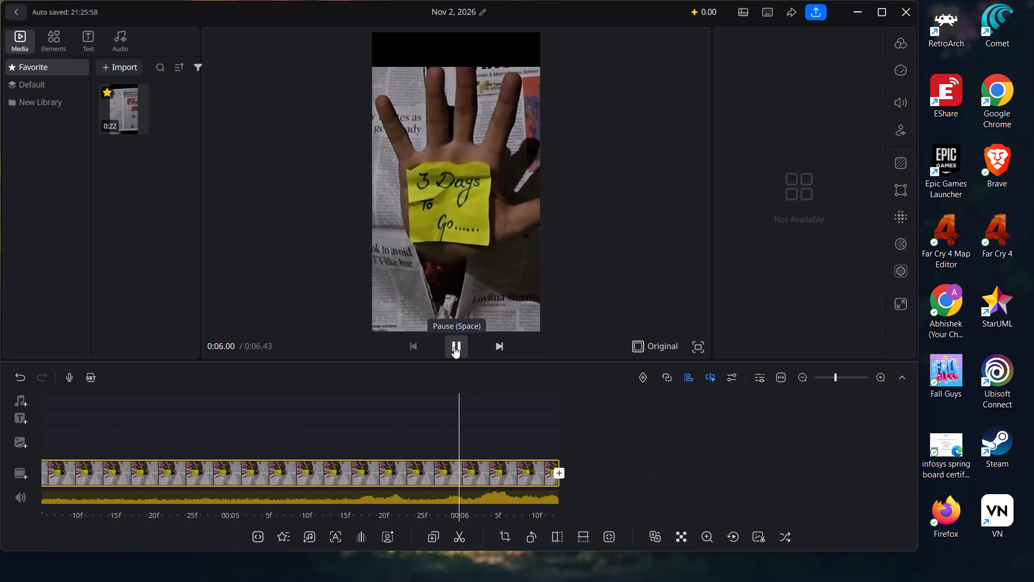
key(space)
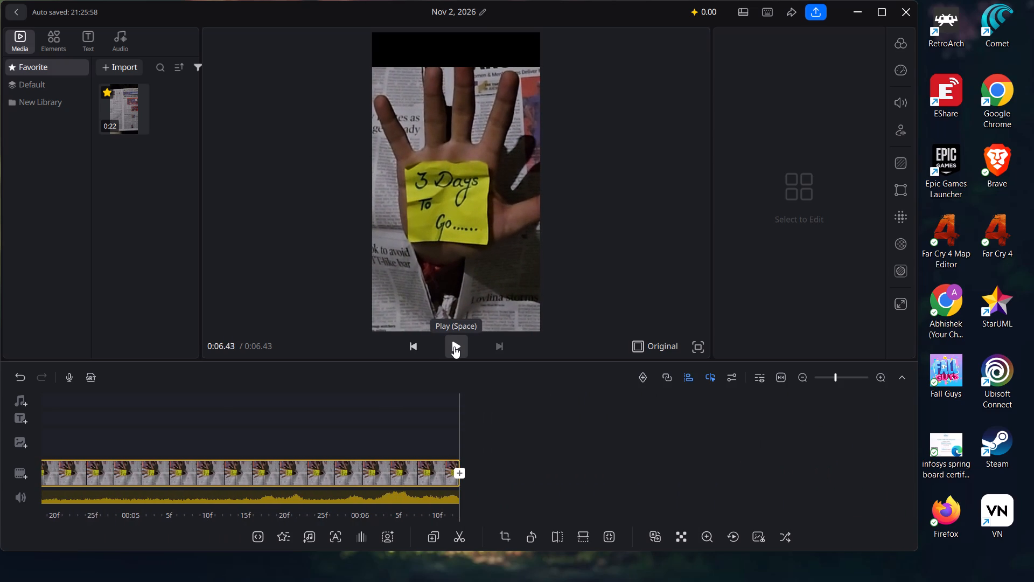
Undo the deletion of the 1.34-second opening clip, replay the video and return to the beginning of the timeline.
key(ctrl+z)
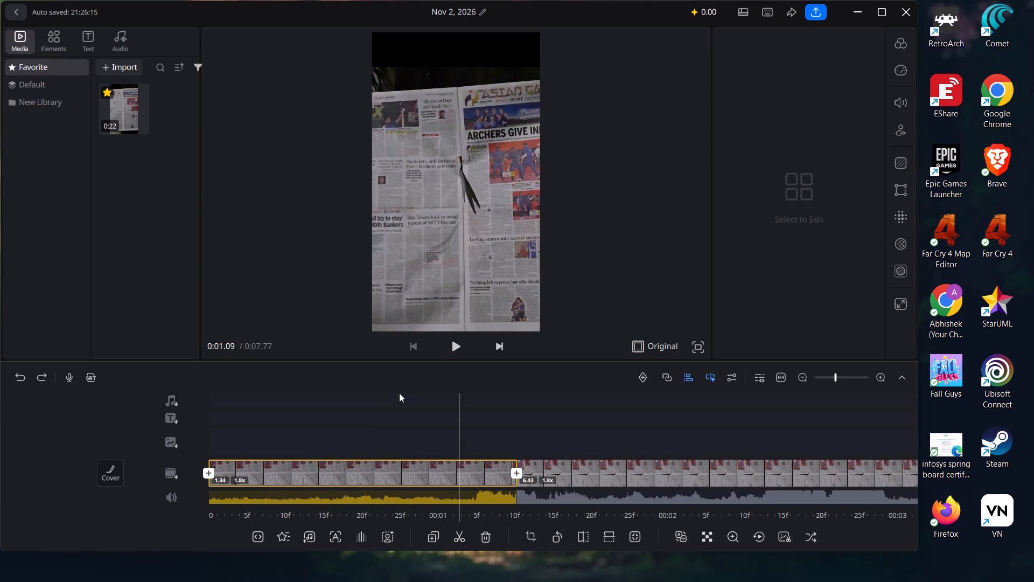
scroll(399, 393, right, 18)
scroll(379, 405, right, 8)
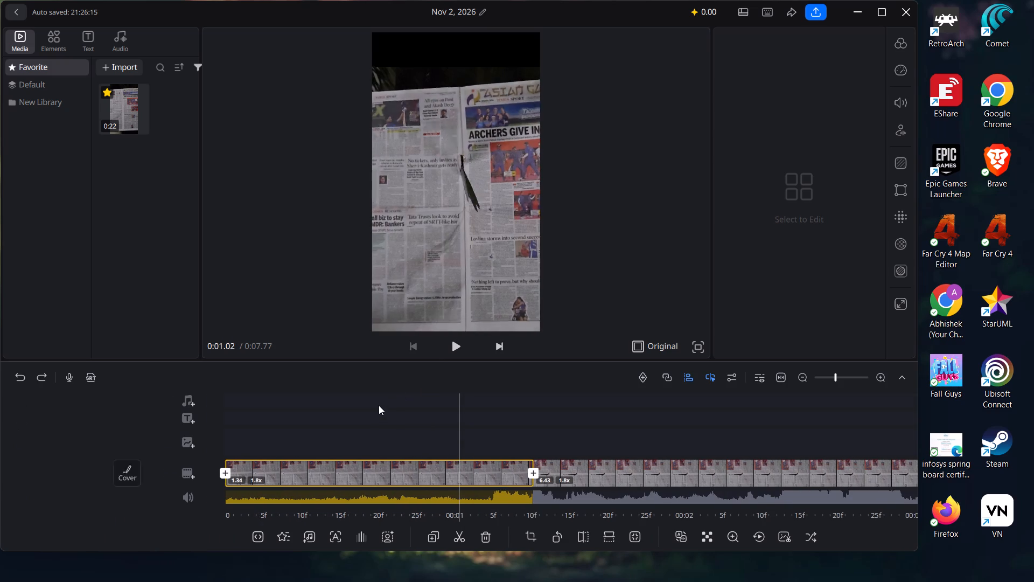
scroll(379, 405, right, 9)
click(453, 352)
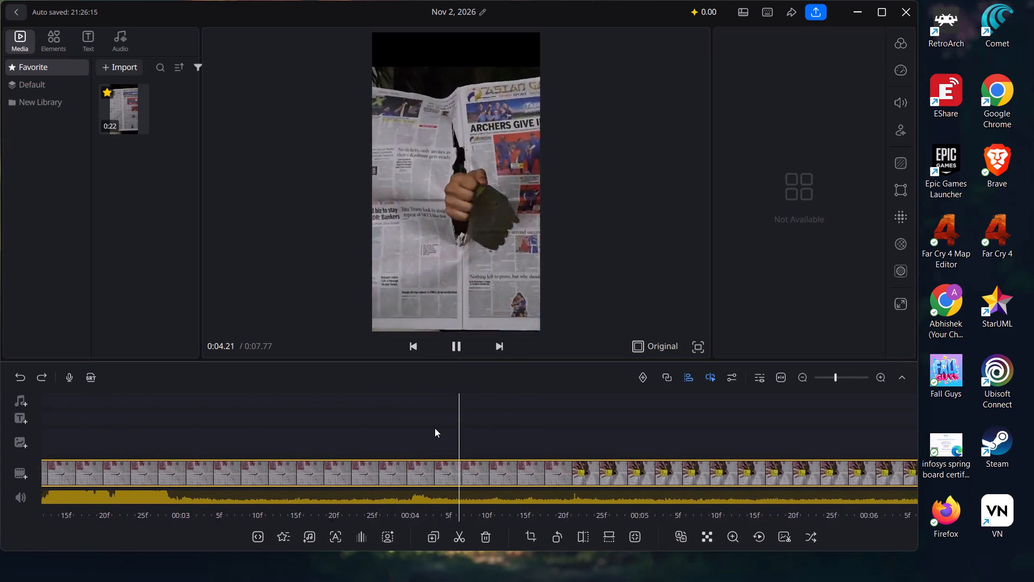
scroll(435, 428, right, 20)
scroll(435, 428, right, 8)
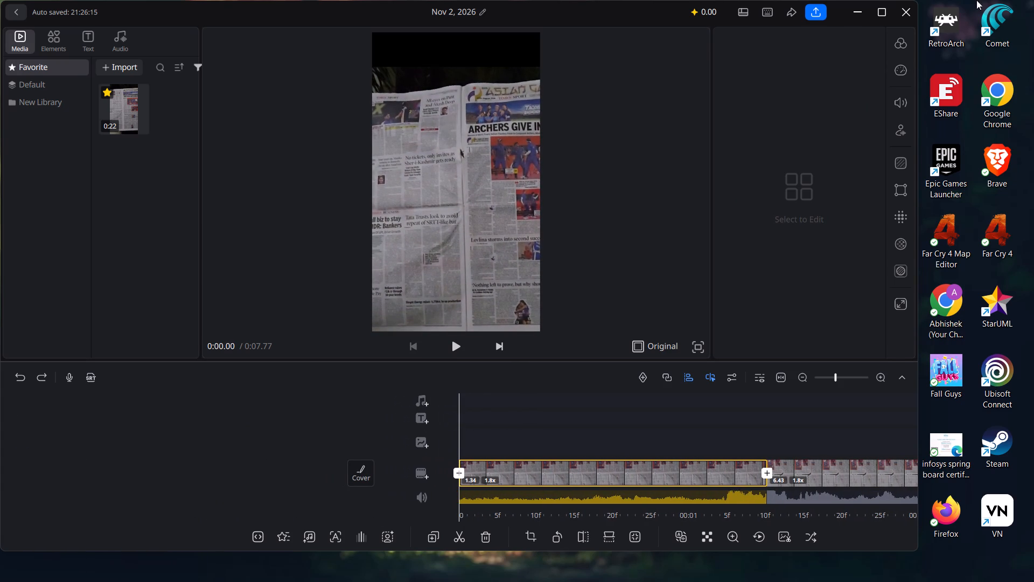
Set the regular speed of the opening clip to 2.1x.
click(904, 75)
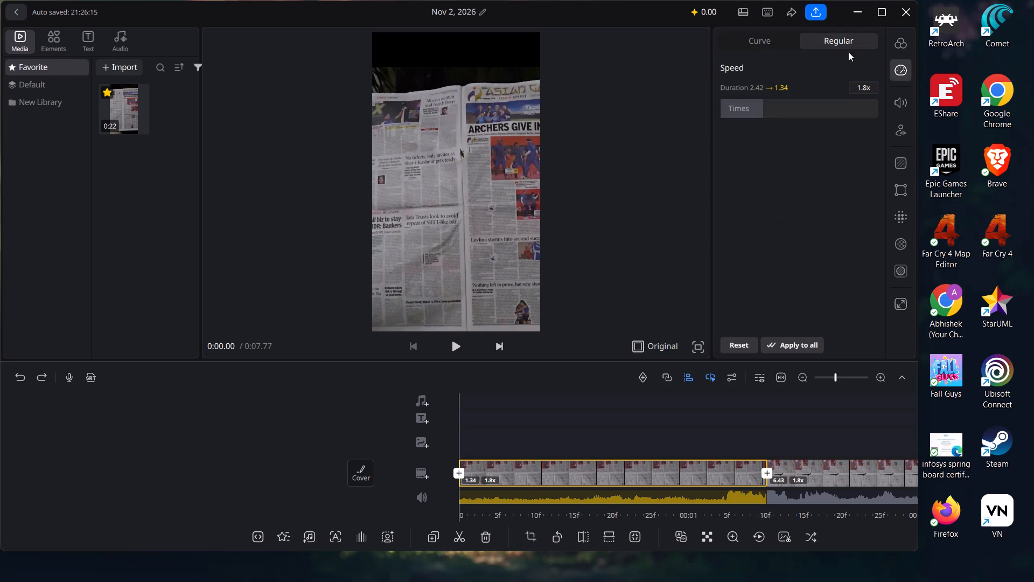
click(766, 113)
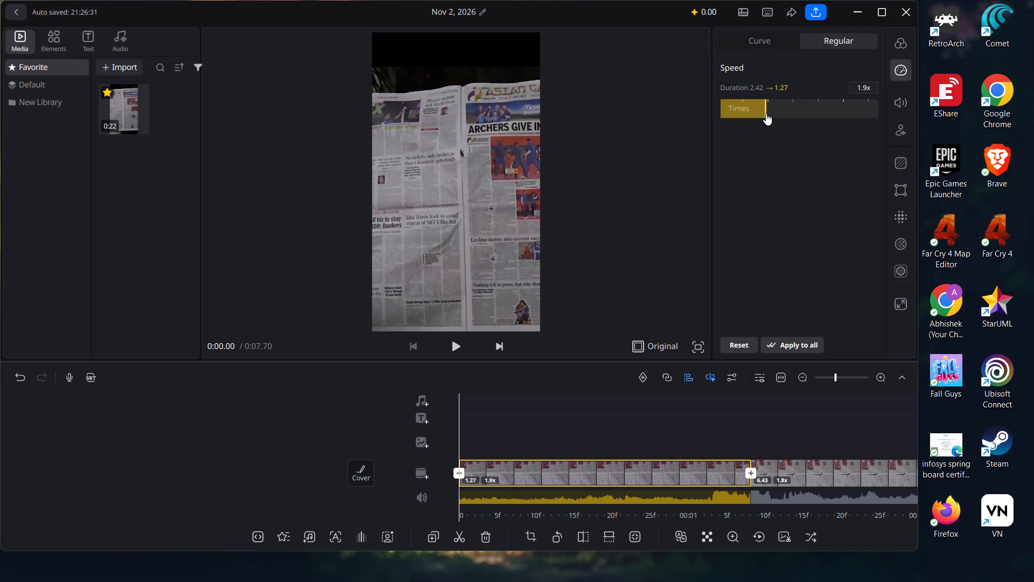
click(766, 113)
click(770, 113)
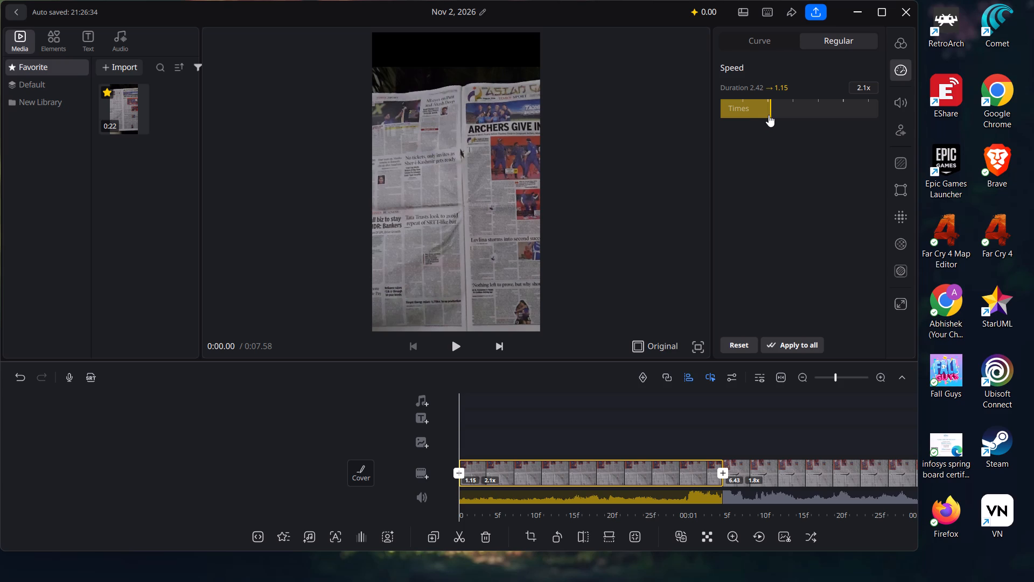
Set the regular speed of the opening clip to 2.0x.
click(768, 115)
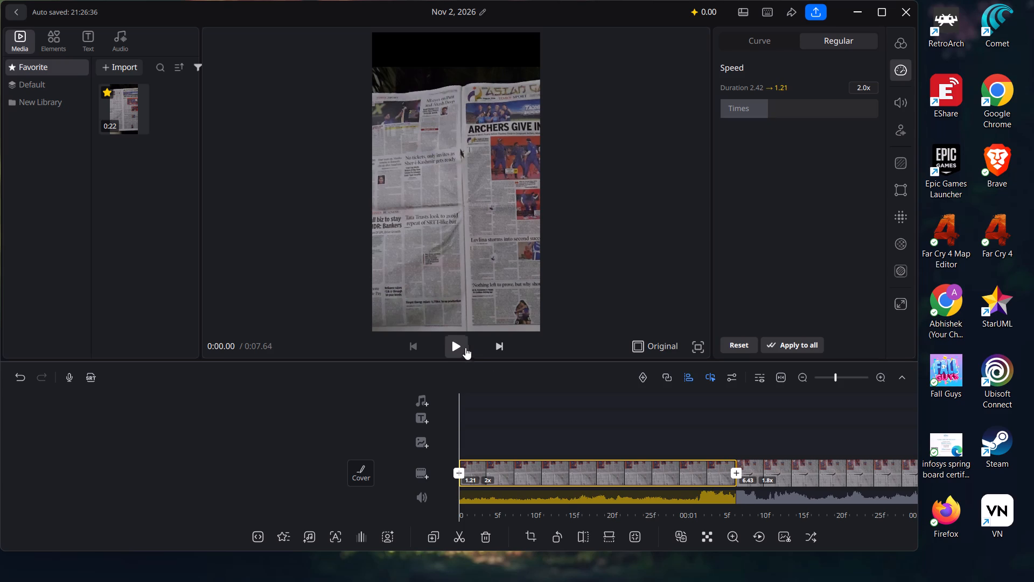
Play the opening and scrub back and forth across the join between the two clips to check the transition.
click(464, 349)
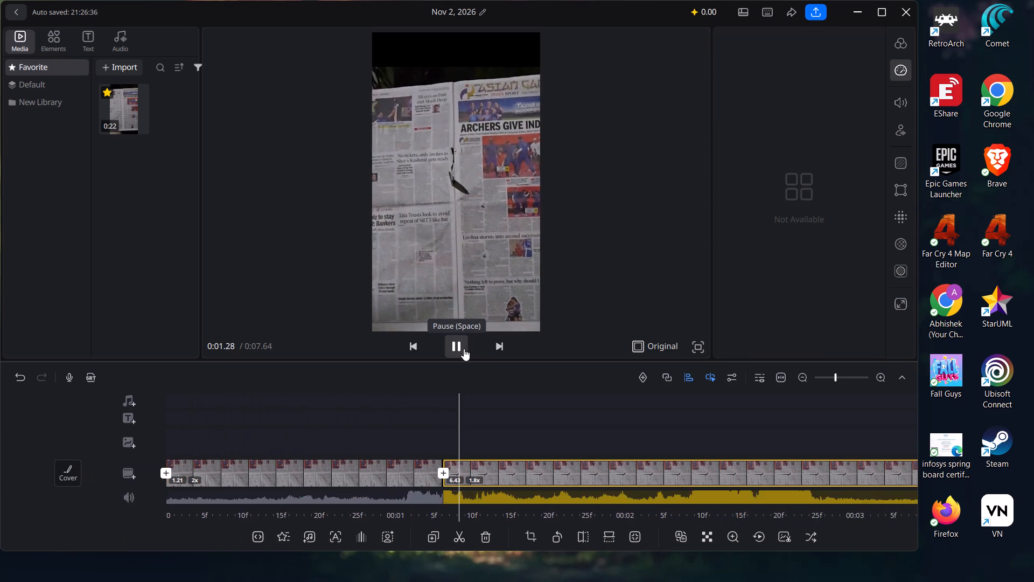
scroll(420, 397, right, 12)
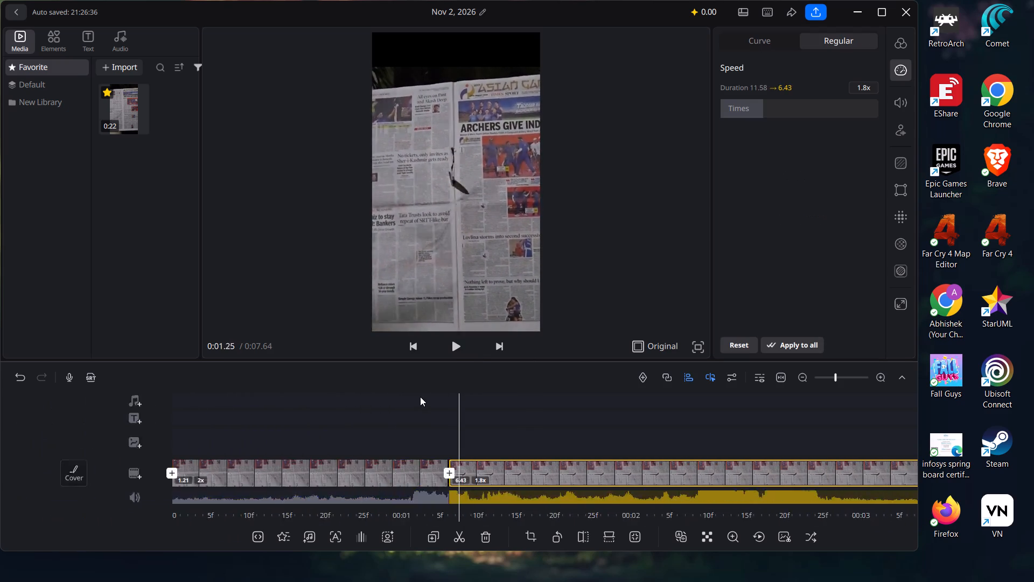
scroll(420, 397, right, 14)
click(448, 349)
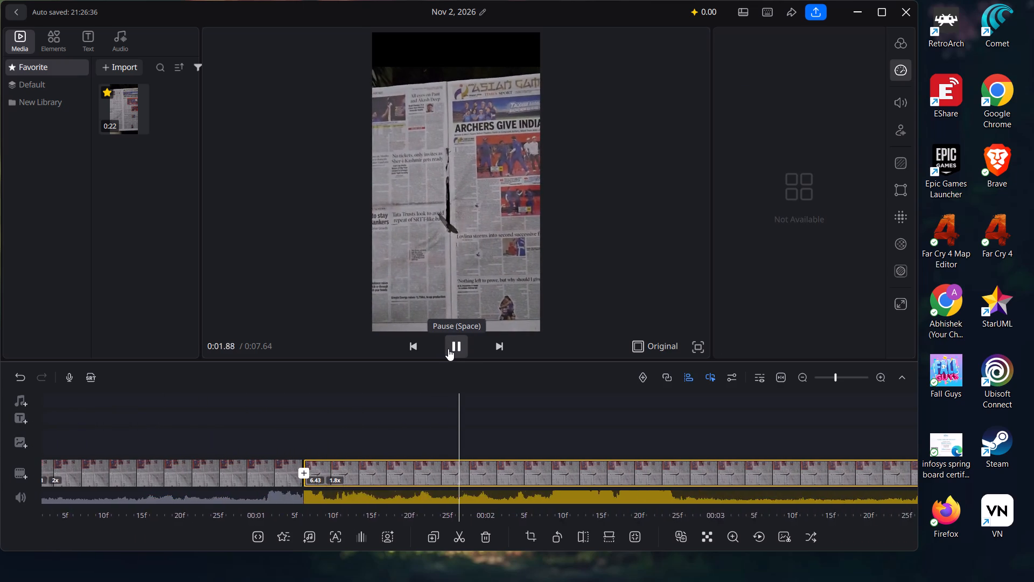
scroll(375, 396, right, 7)
scroll(375, 396, right, 20)
scroll(375, 396, right, 2)
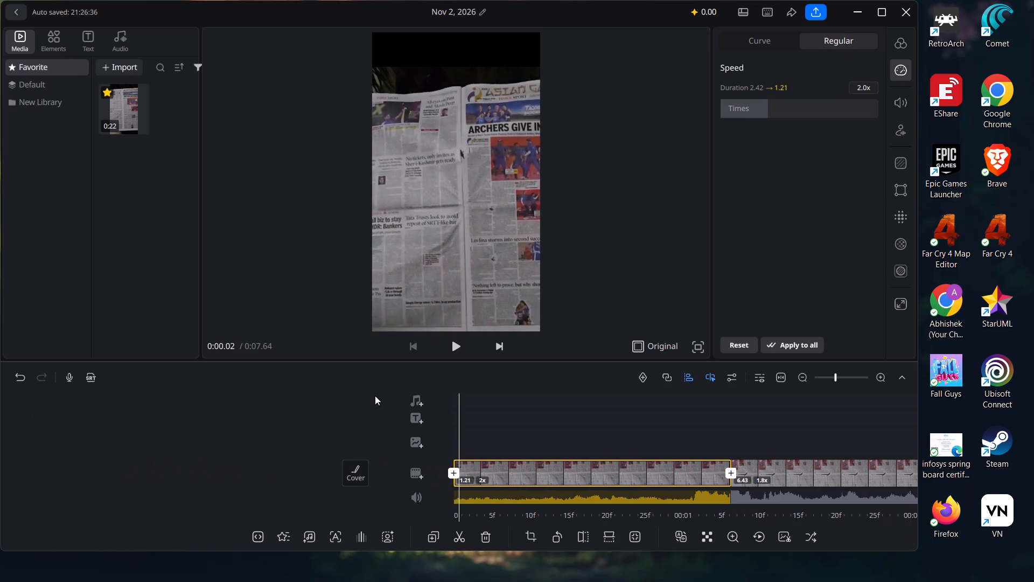
scroll(375, 396, left, 9)
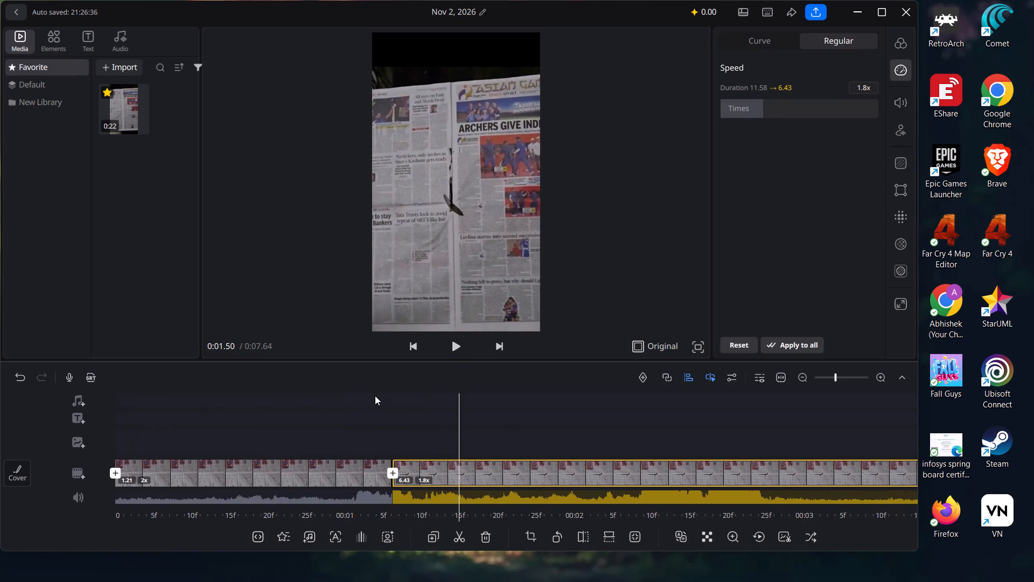
scroll(375, 396, right, 5)
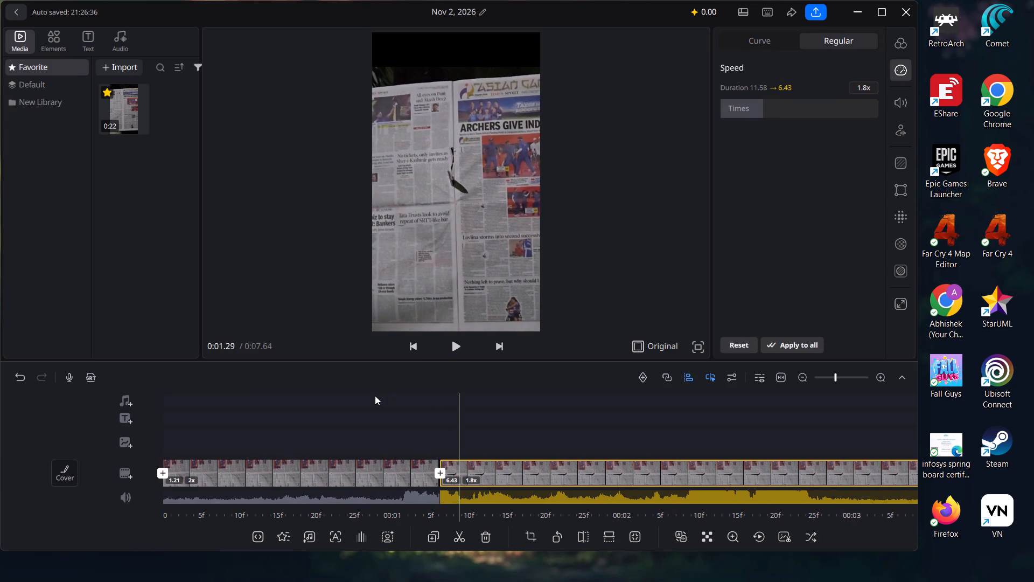
scroll(375, 396, right, 3)
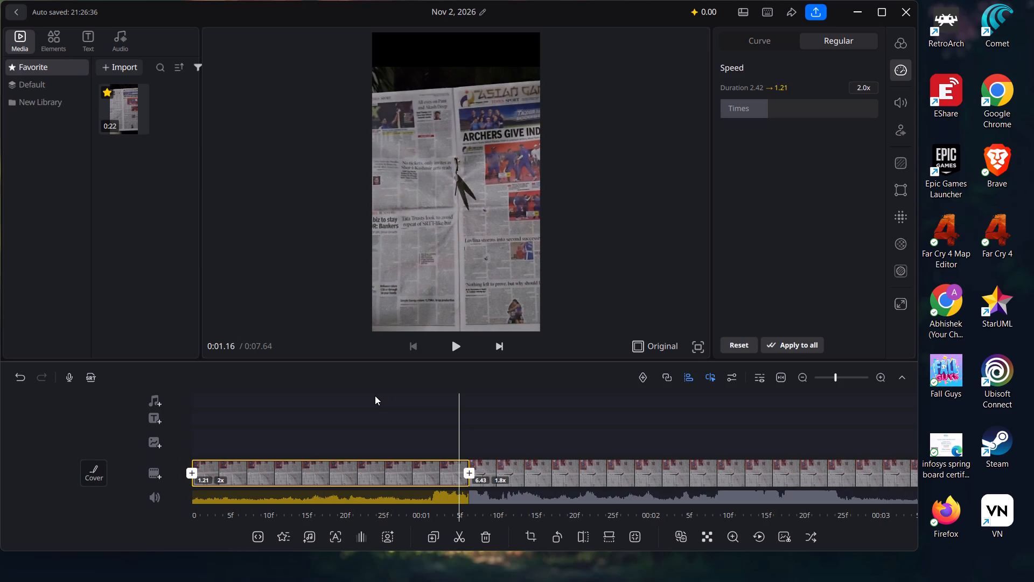
scroll(375, 396, right, 1)
Delete the 2x opening clip from the timeline.
click(488, 536)
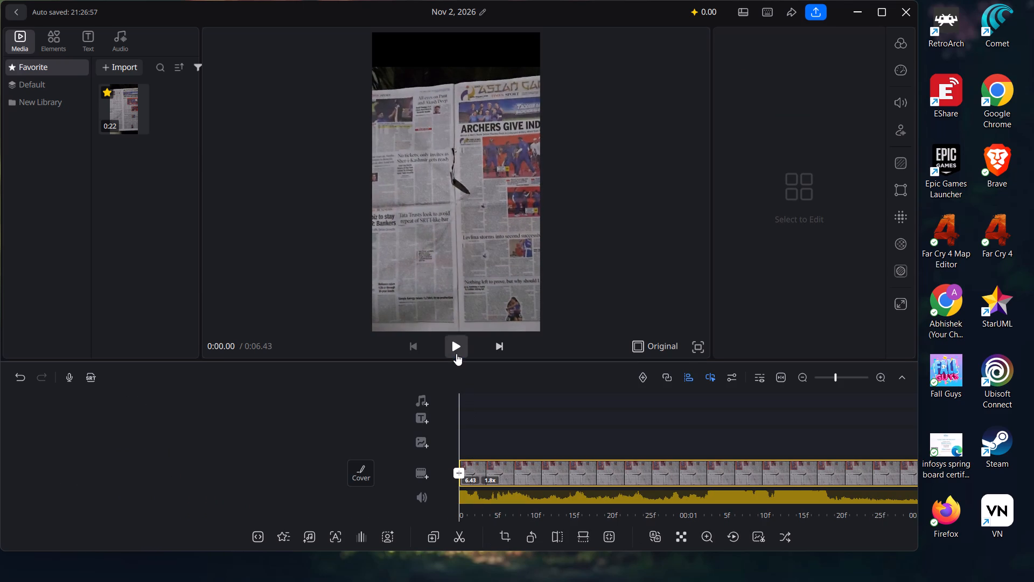
Play the shortened video repeatedly to check how it runs without the opening clip.
click(456, 351)
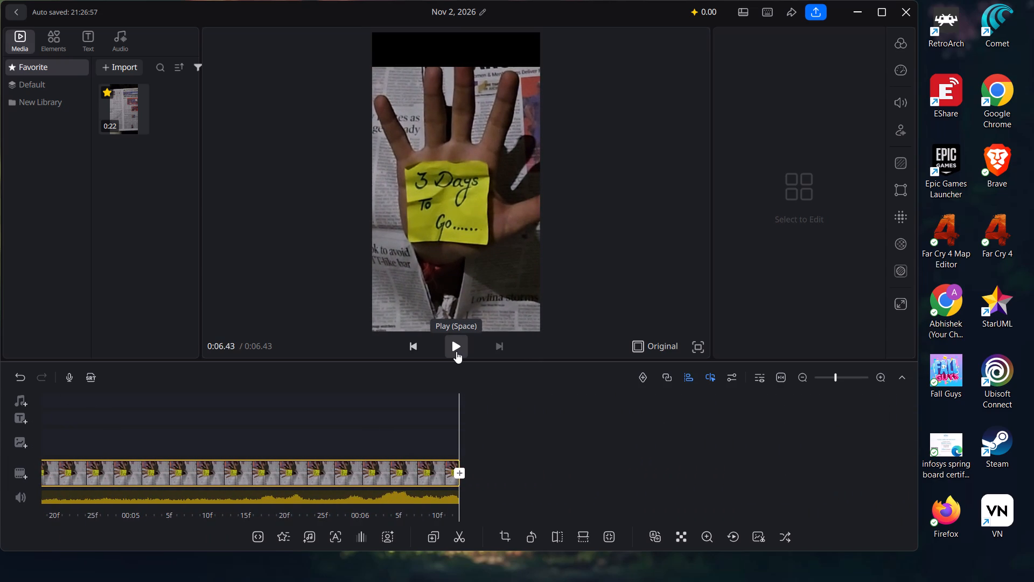
key(space)
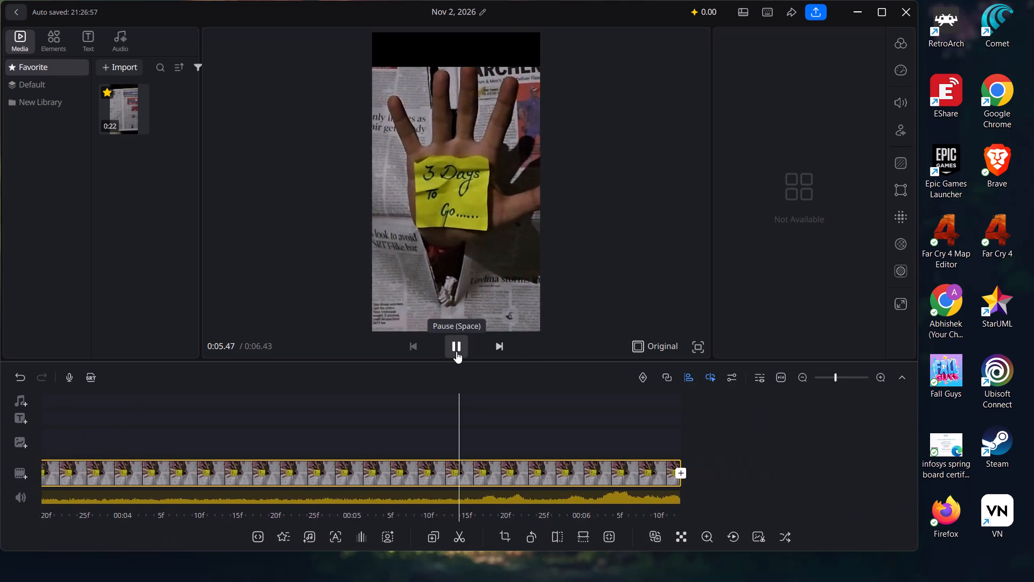
click(456, 351)
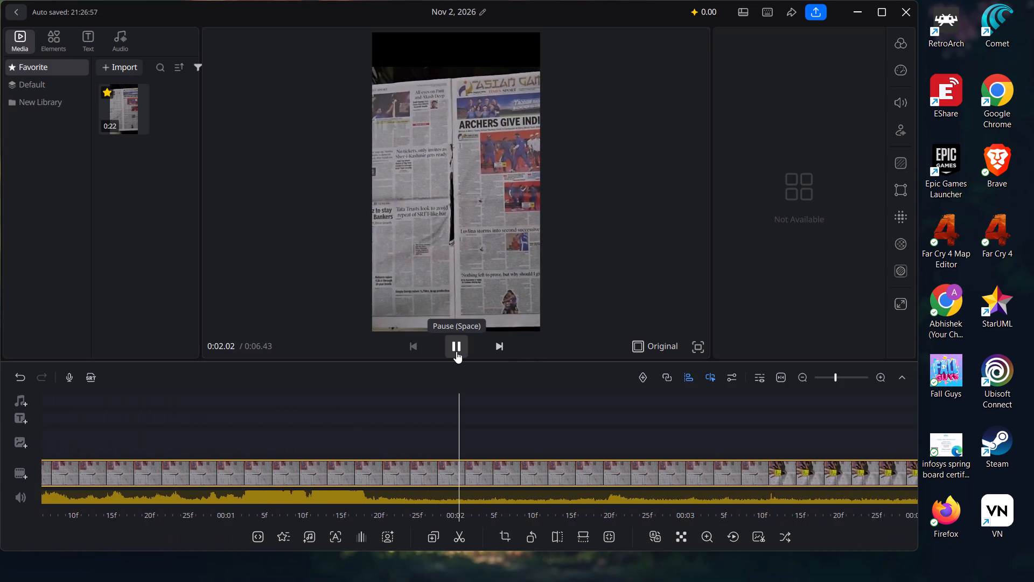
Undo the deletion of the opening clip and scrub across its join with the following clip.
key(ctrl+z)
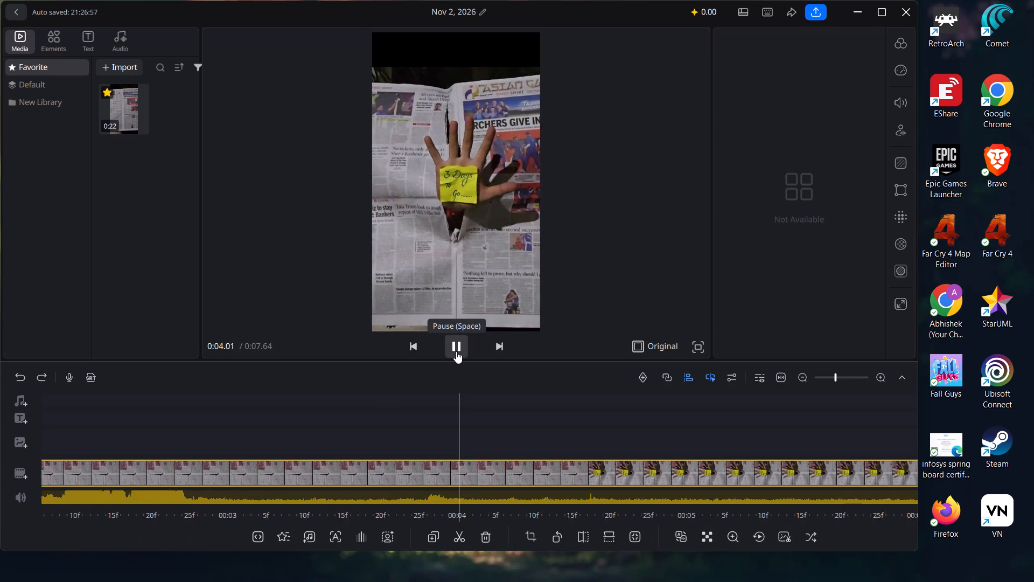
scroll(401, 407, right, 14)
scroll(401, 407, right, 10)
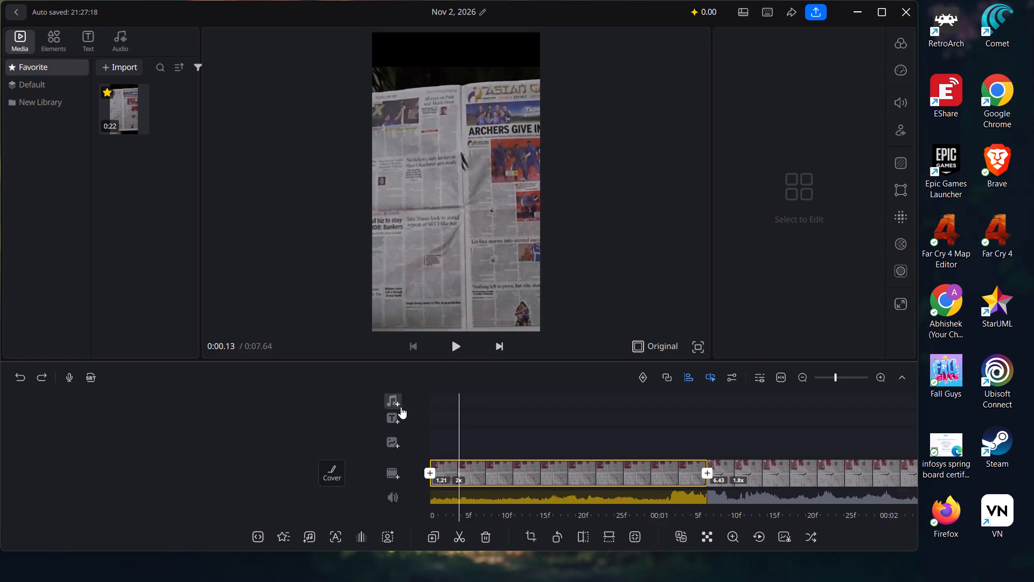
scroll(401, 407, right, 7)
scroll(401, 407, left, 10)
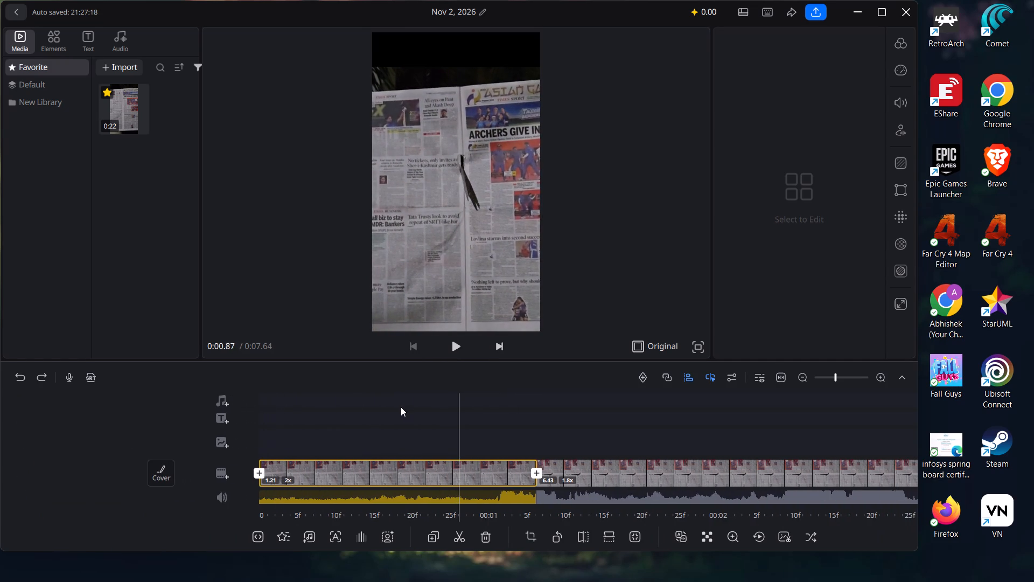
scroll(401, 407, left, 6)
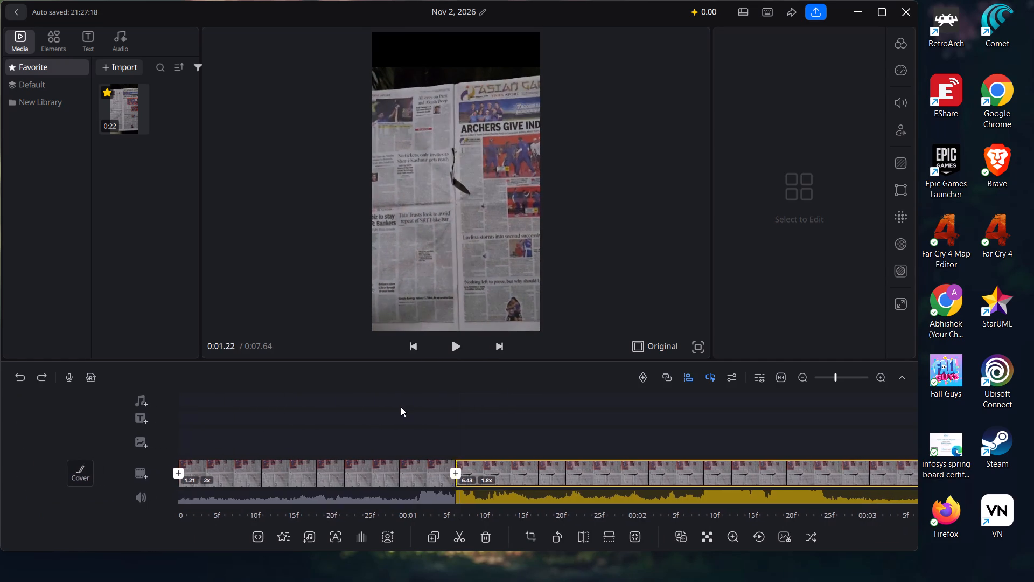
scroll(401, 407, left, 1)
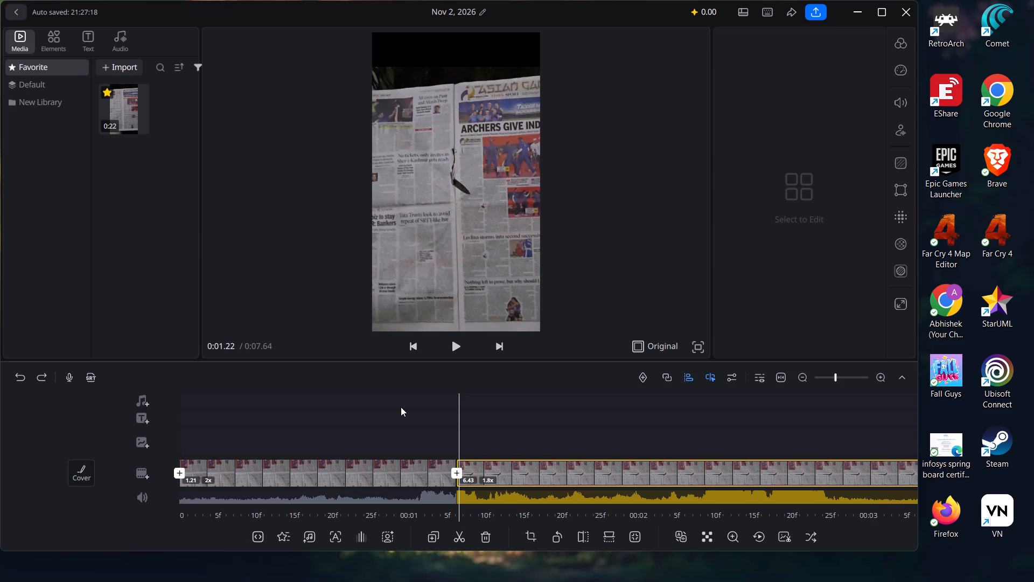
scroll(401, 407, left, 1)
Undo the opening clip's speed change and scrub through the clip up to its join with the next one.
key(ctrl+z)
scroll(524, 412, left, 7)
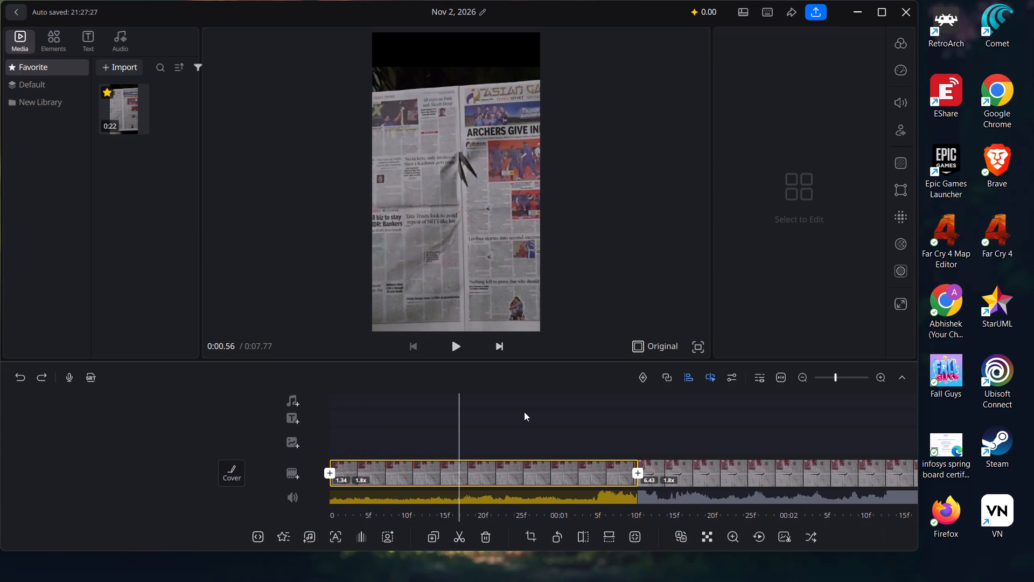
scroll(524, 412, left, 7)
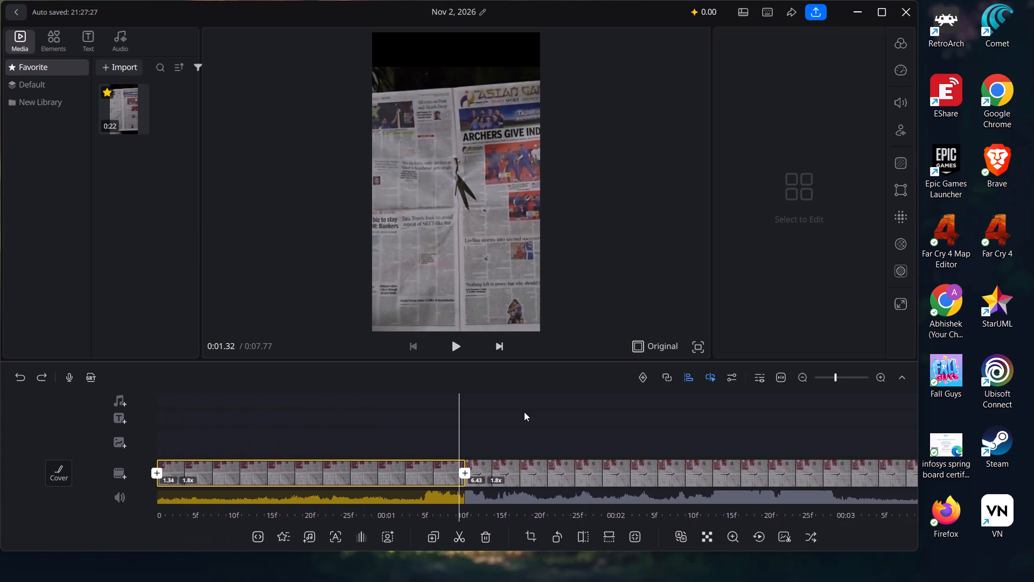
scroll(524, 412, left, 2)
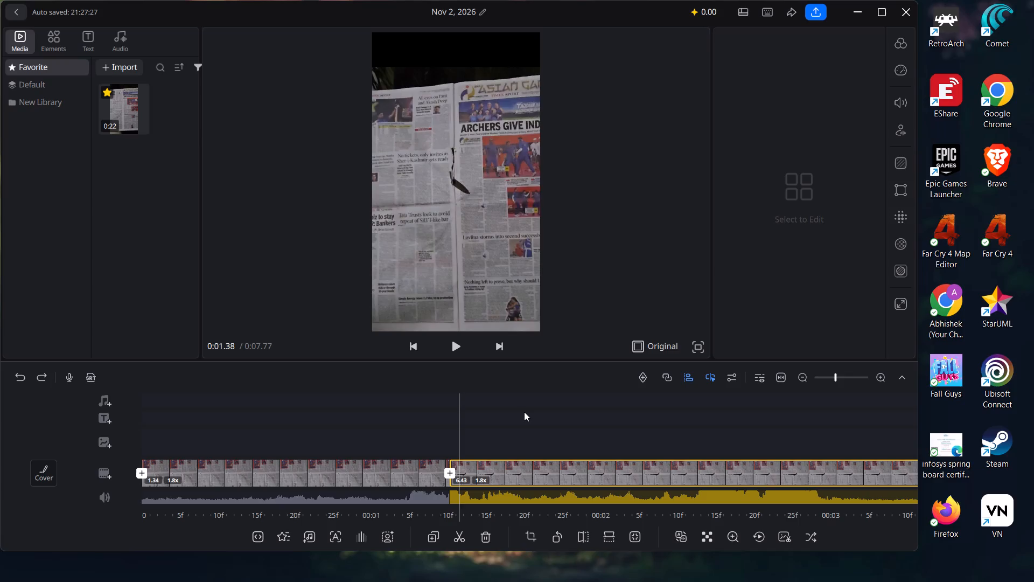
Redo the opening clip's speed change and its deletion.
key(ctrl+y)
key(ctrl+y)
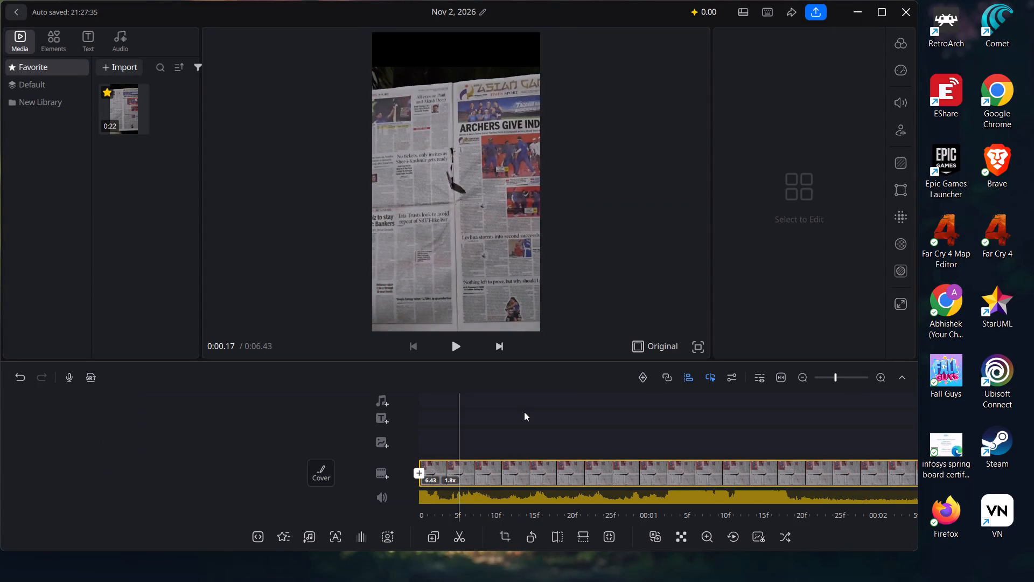
Replay the remaining clip to check its pacing and return to the beginning of the timeline.
click(456, 339)
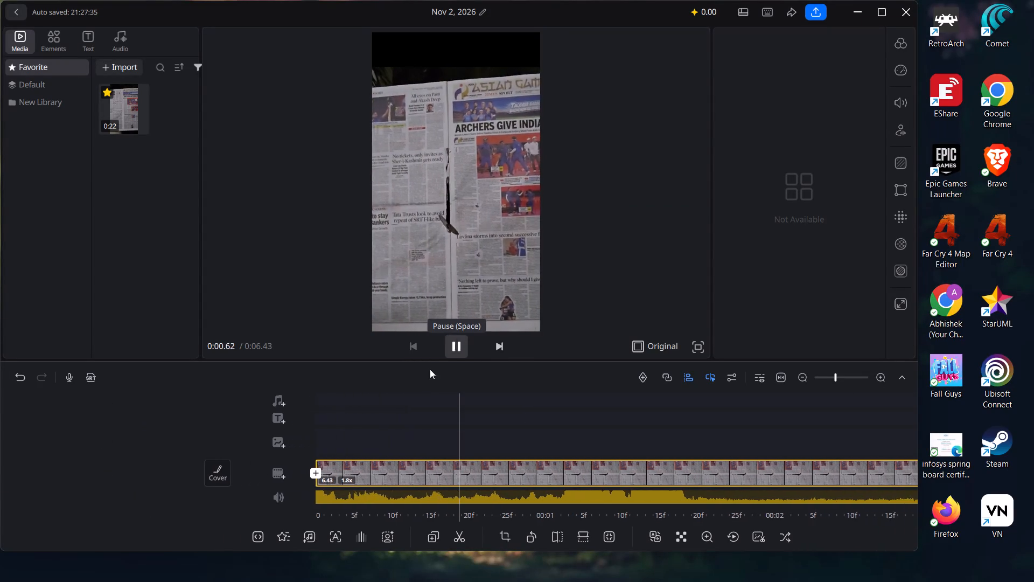
scroll(411, 383, right, 11)
scroll(386, 406, right, 16)
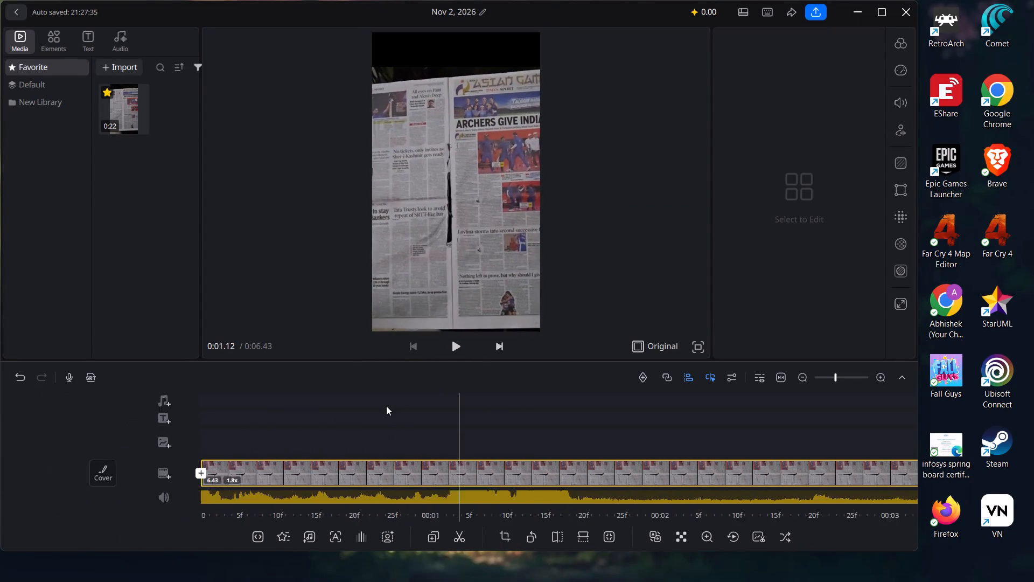
scroll(386, 406, right, 20)
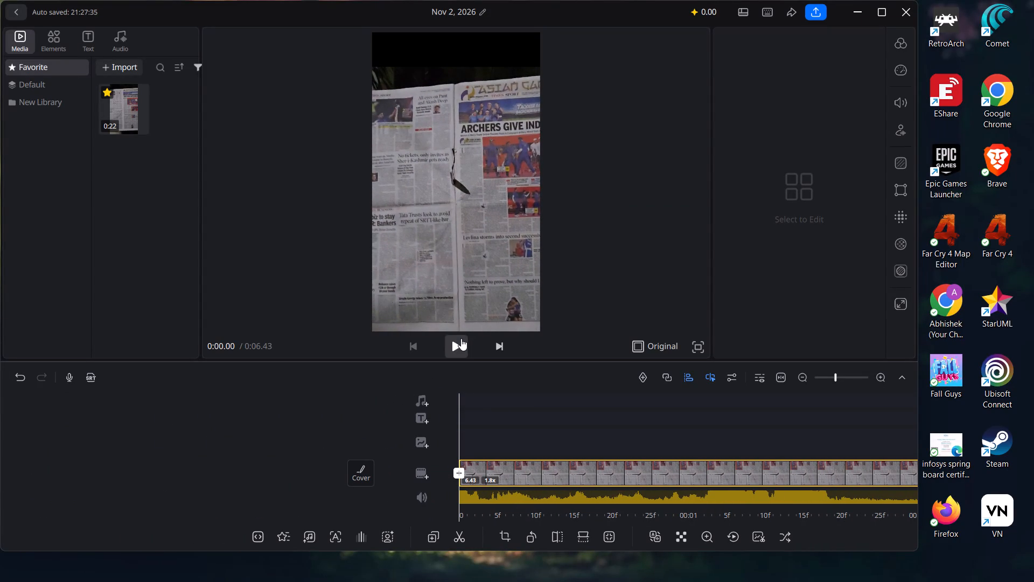
click(461, 338)
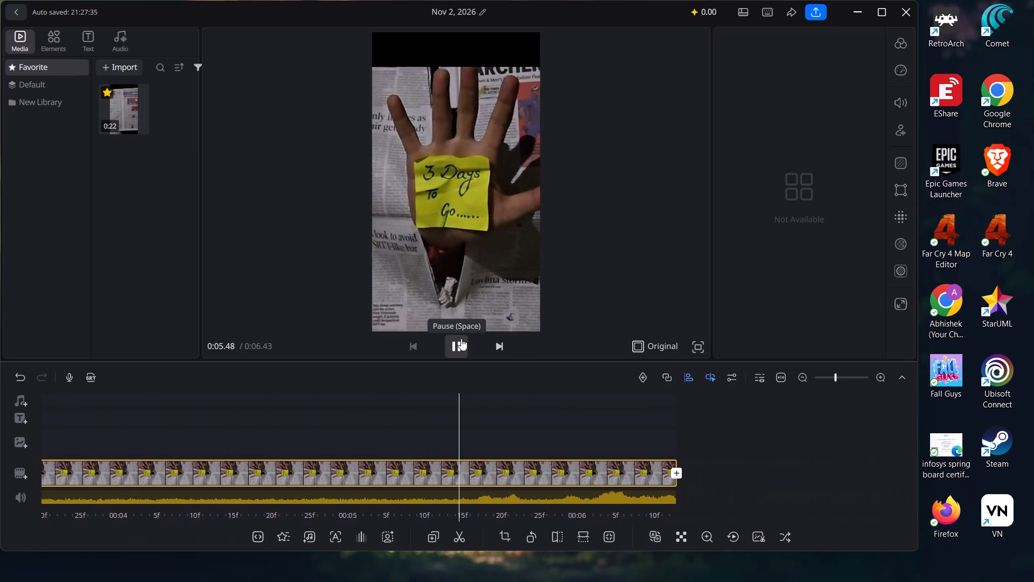
click(461, 338)
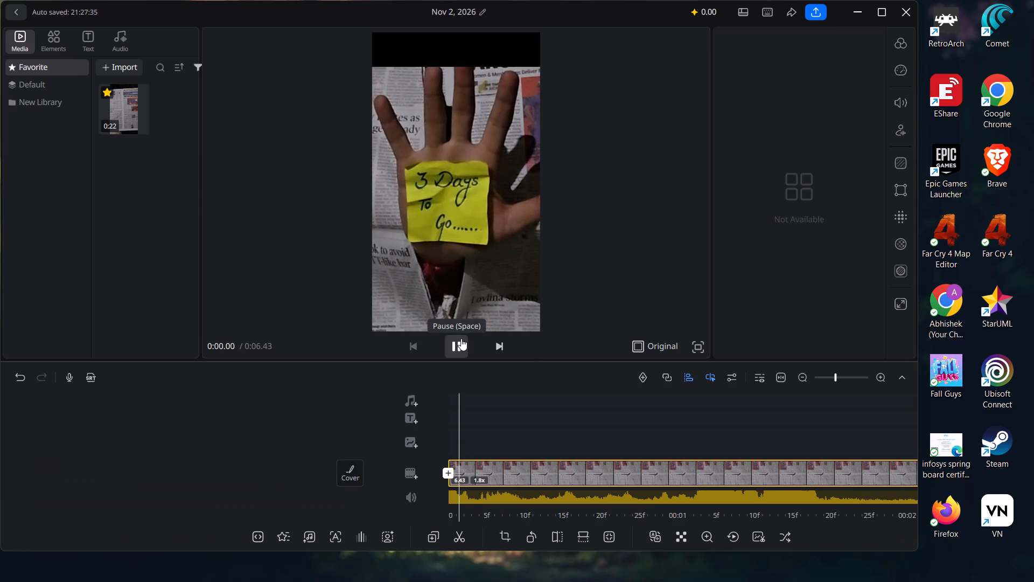
click(461, 338)
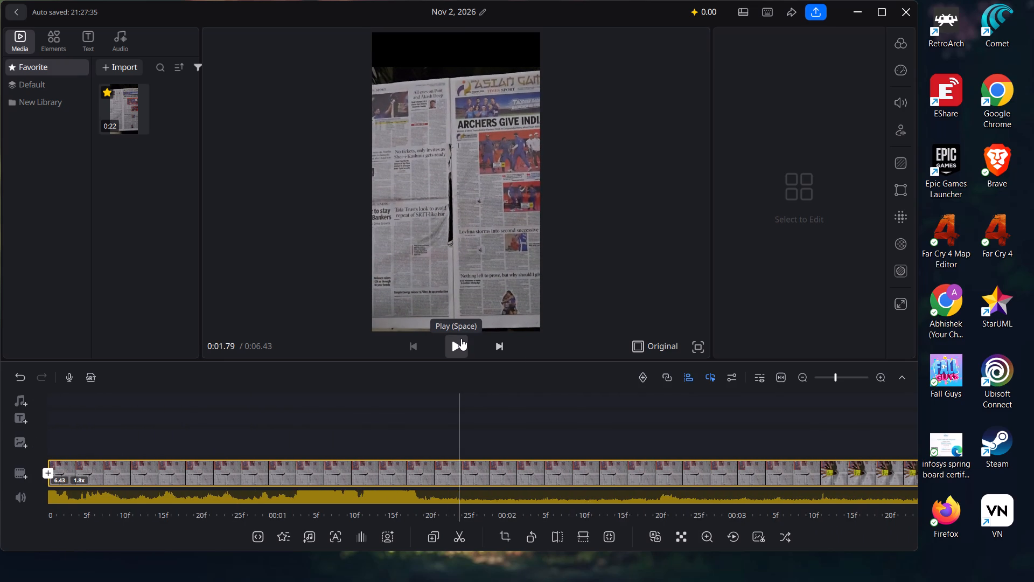
scroll(390, 400, left, 4)
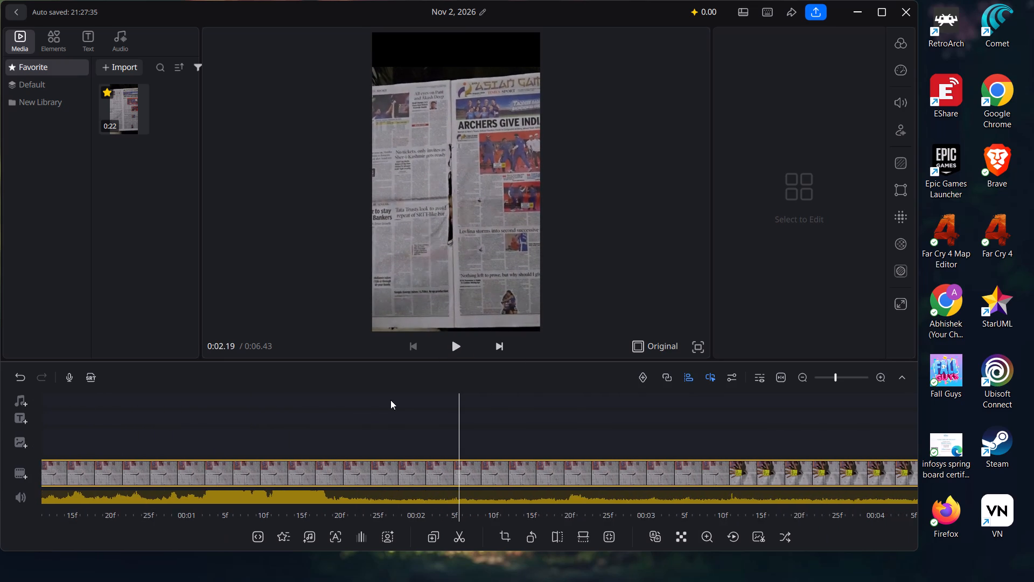
scroll(390, 400, right, 14)
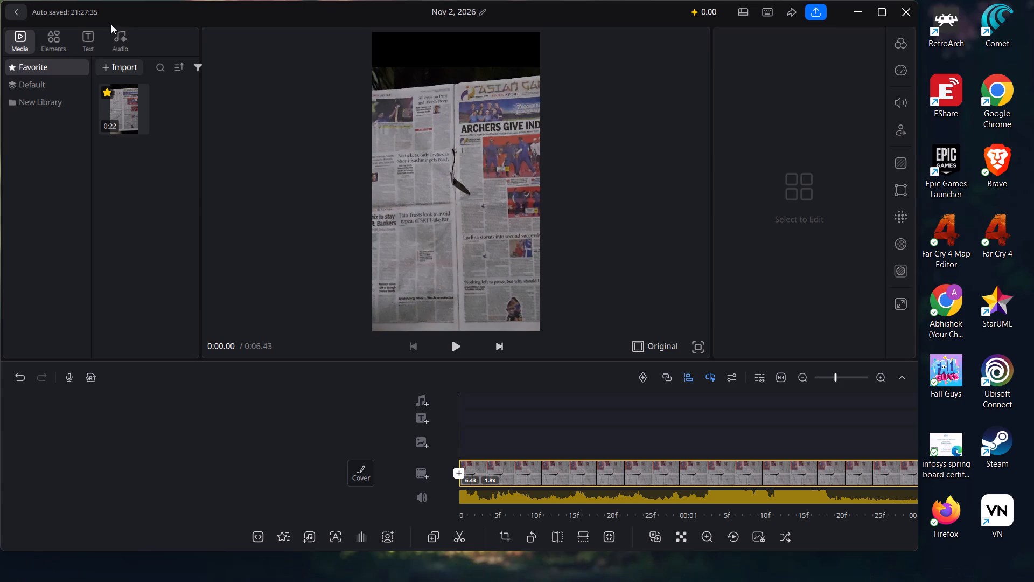
Browse the Fresh category of the music library and preview the track "Achaidh Cheide".
click(122, 42)
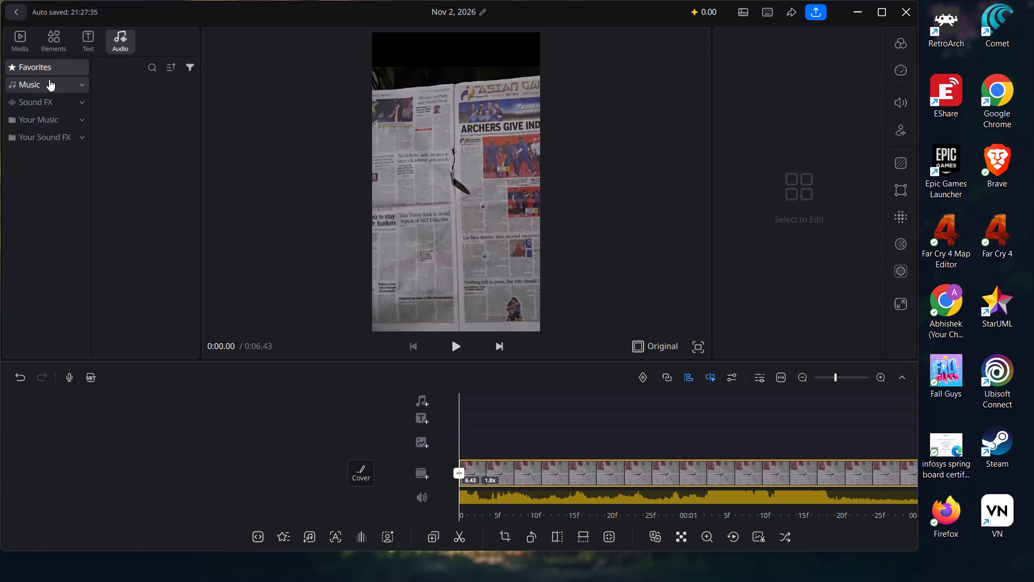
click(74, 79)
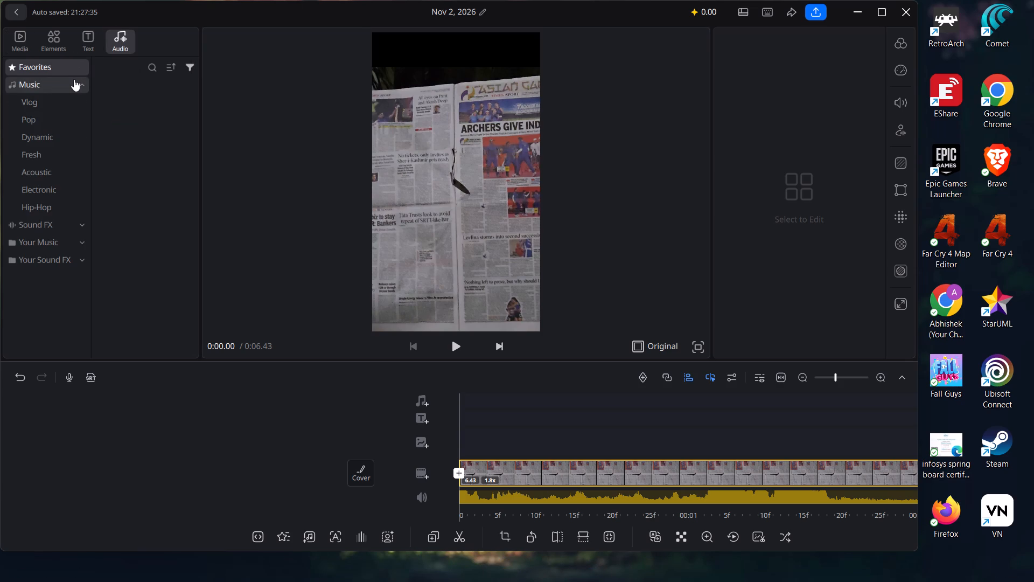
click(62, 153)
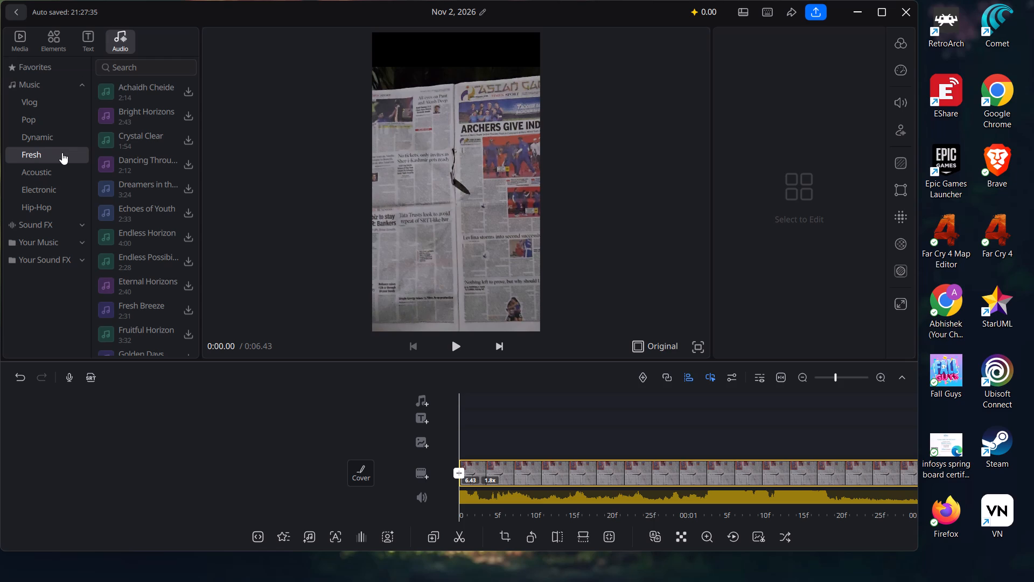
click(148, 92)
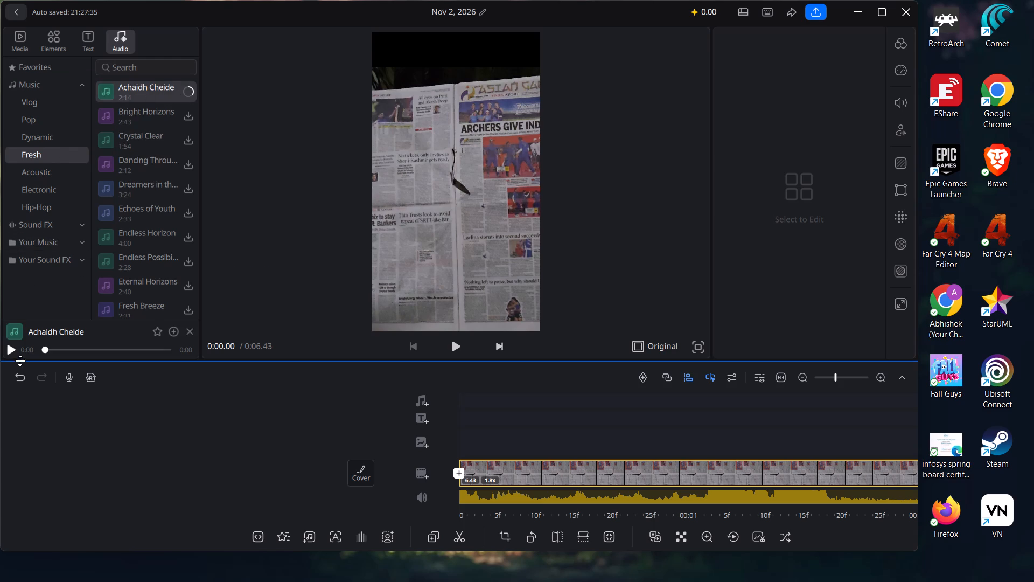
click(9, 349)
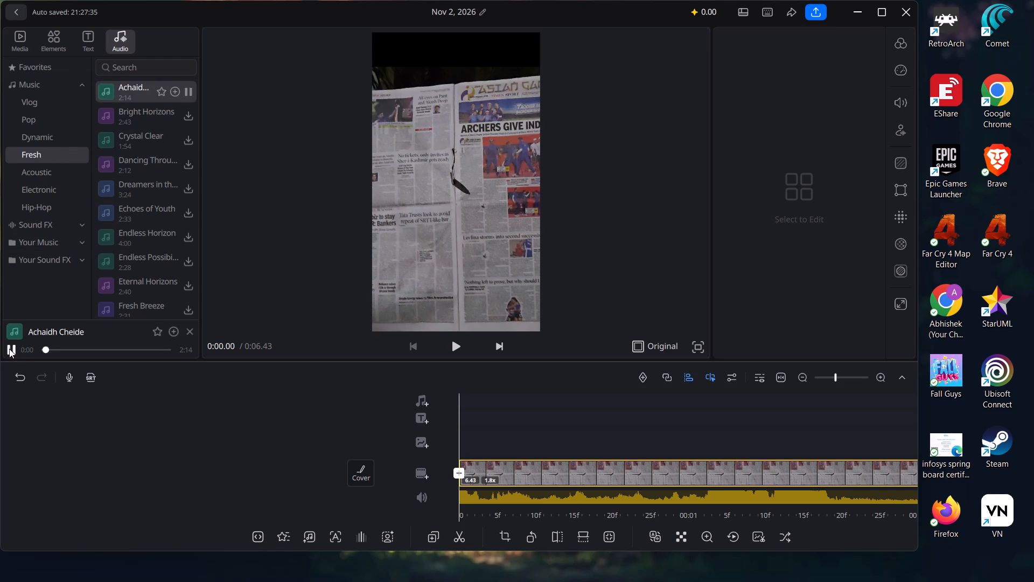
Preview the Fresh tracks "Achaidh Cheide", "Bright Horizons", "Crystal Clear" and "Dancing Through Neon Lights" as background music candidates.
click(9, 349)
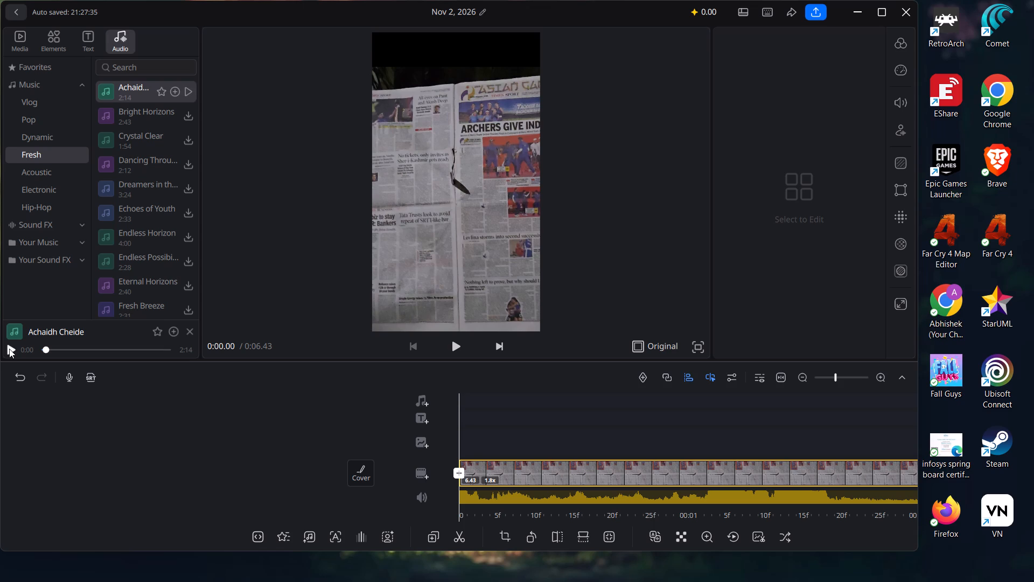
click(9, 349)
click(181, 117)
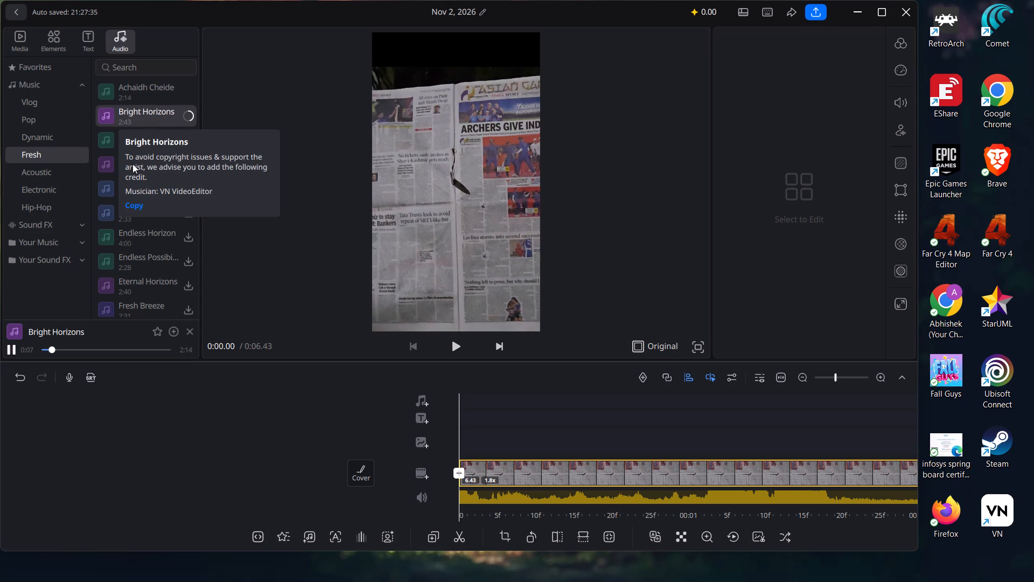
click(12, 350)
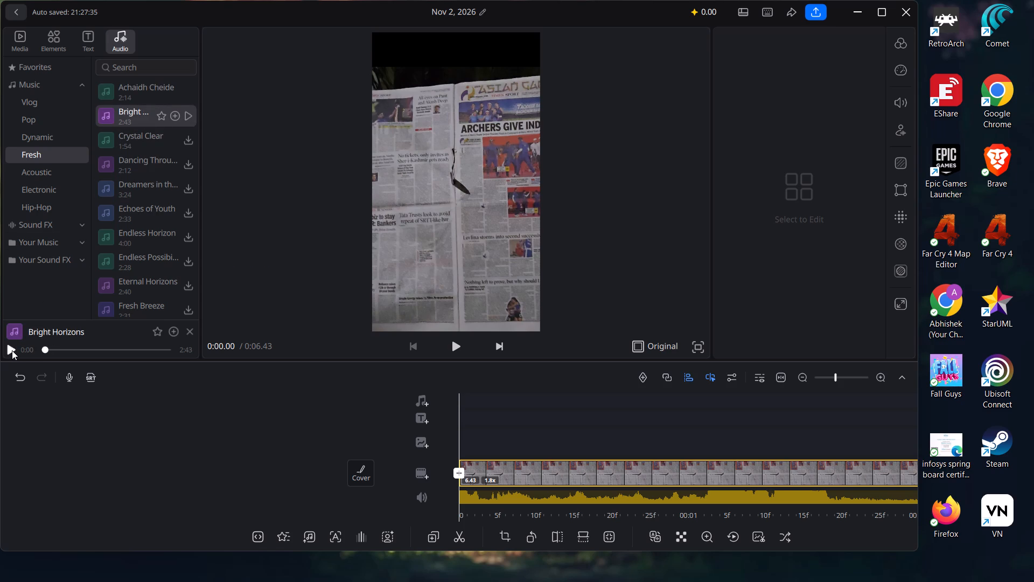
click(163, 140)
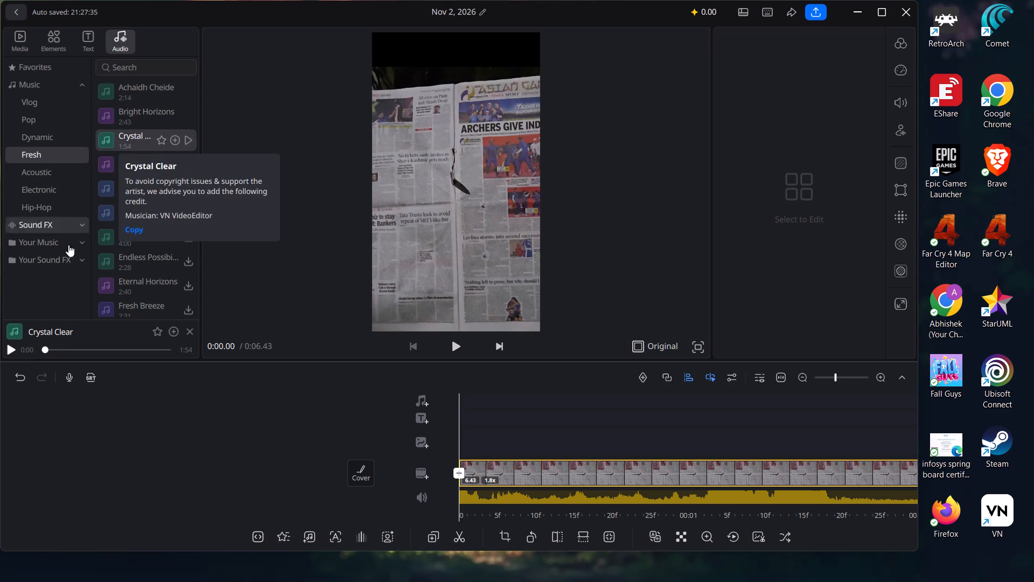
click(6, 351)
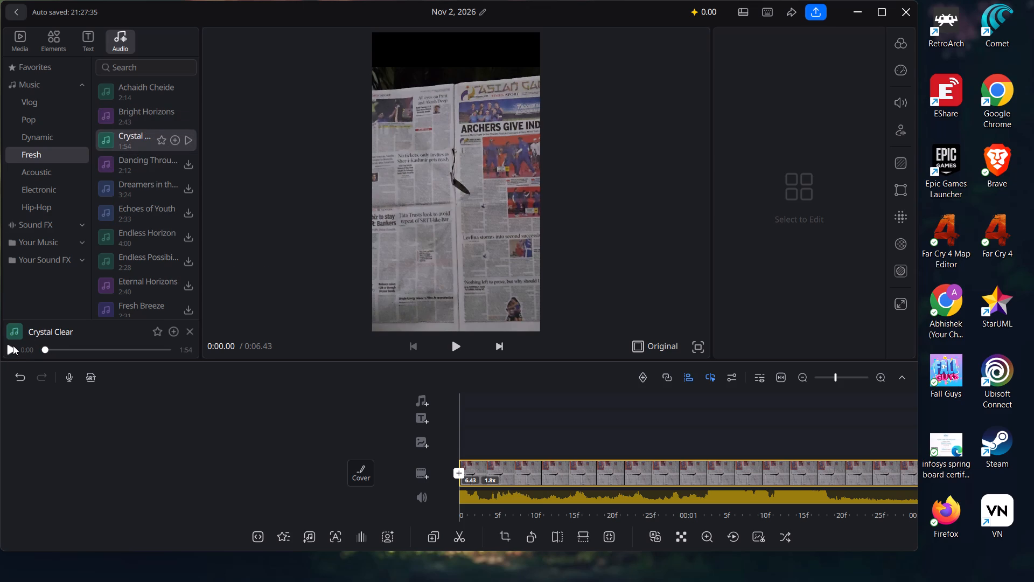
click(13, 345)
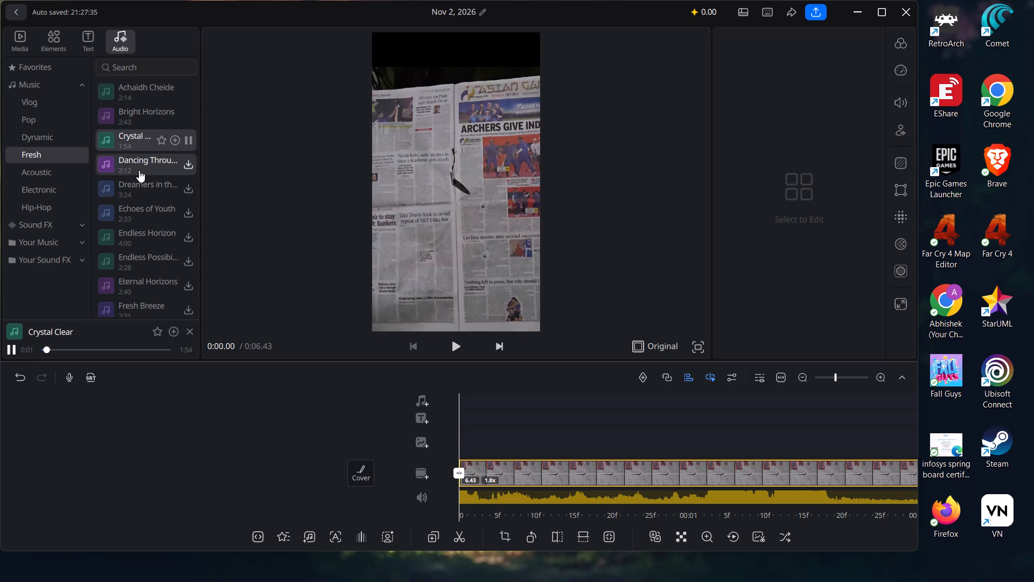
click(139, 170)
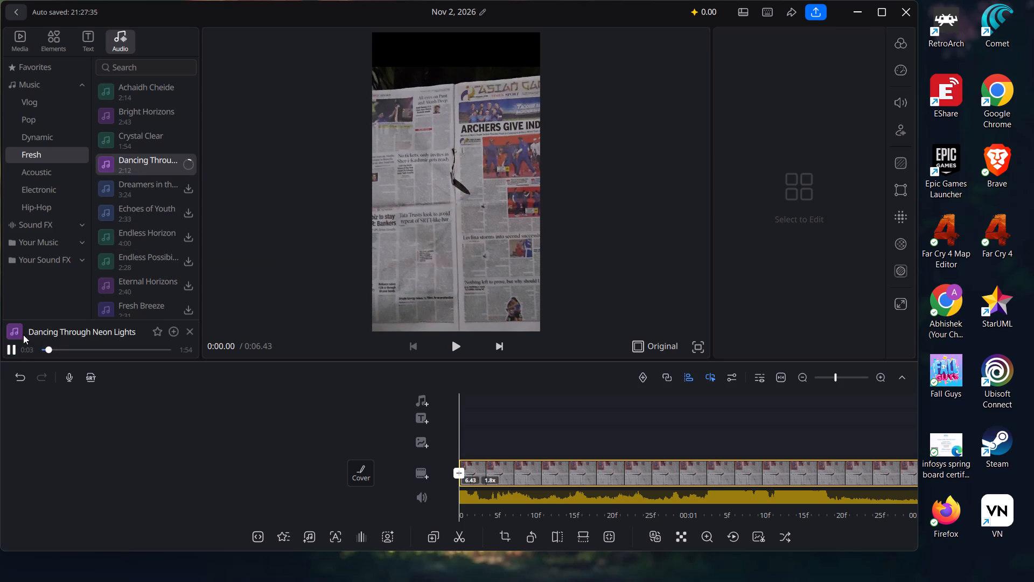
click(5, 347)
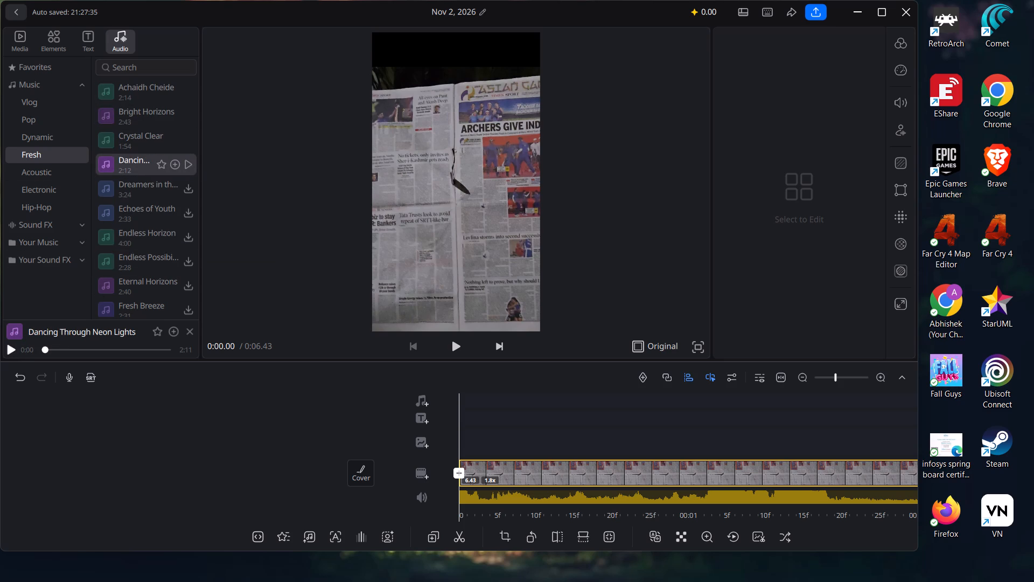
Search the music library for "SHOWCASING" and shorten the search term to "SHOW".
click(139, 67)
text(SHOW)
text(CASING)
key(Return)
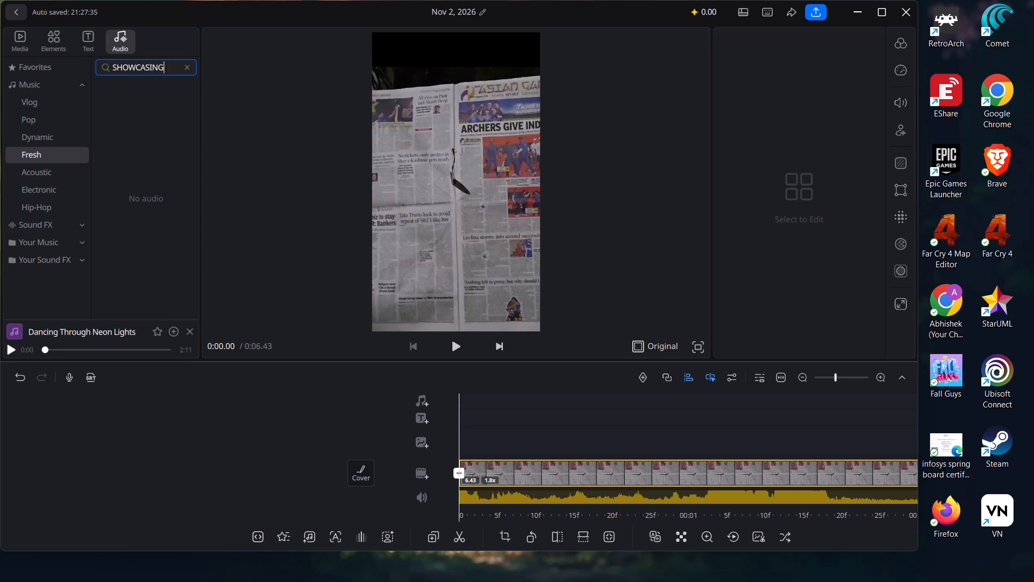
key(BackSpace)
key(BackSpace)
key(BackSpace)
key(BackSpace)
key(BackSpace)
key(BackSpace)
Browse the Electronic music category and preview "Astral Veil", "Chasing Stardust", "Cyber Pulse", "Drifting Through Stars" and "Echoes Beyond".
click(59, 190)
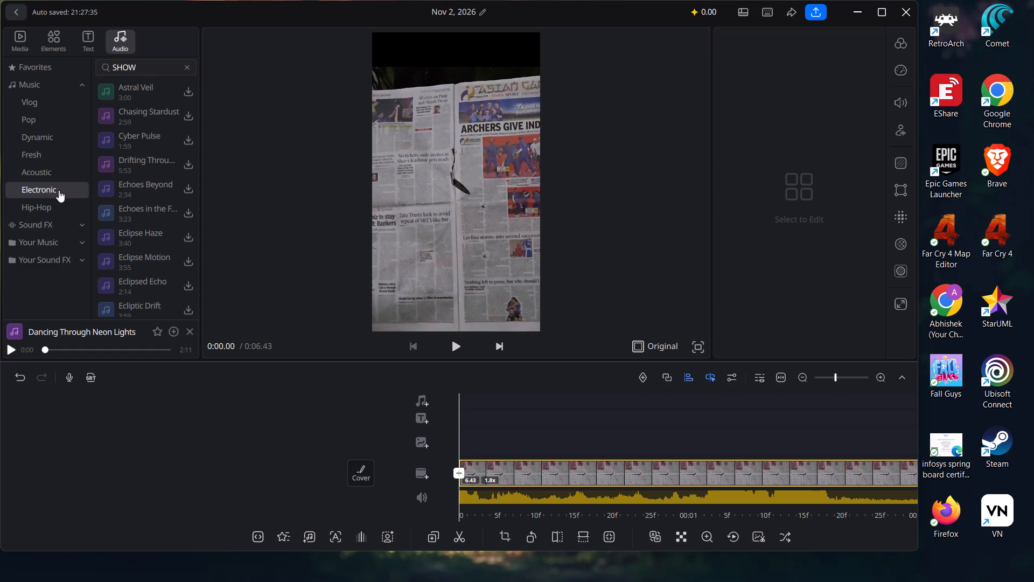
click(137, 98)
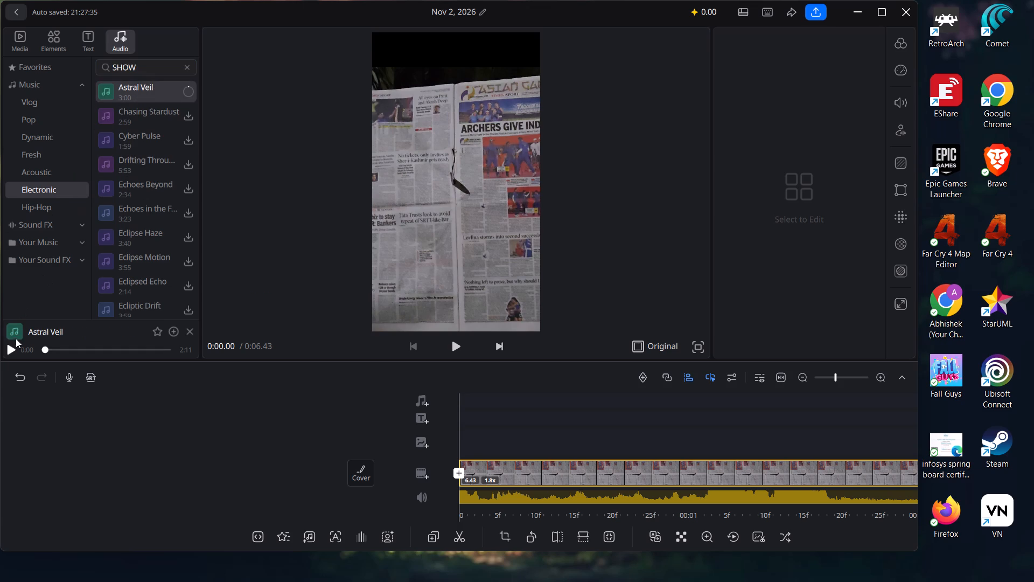
click(9, 350)
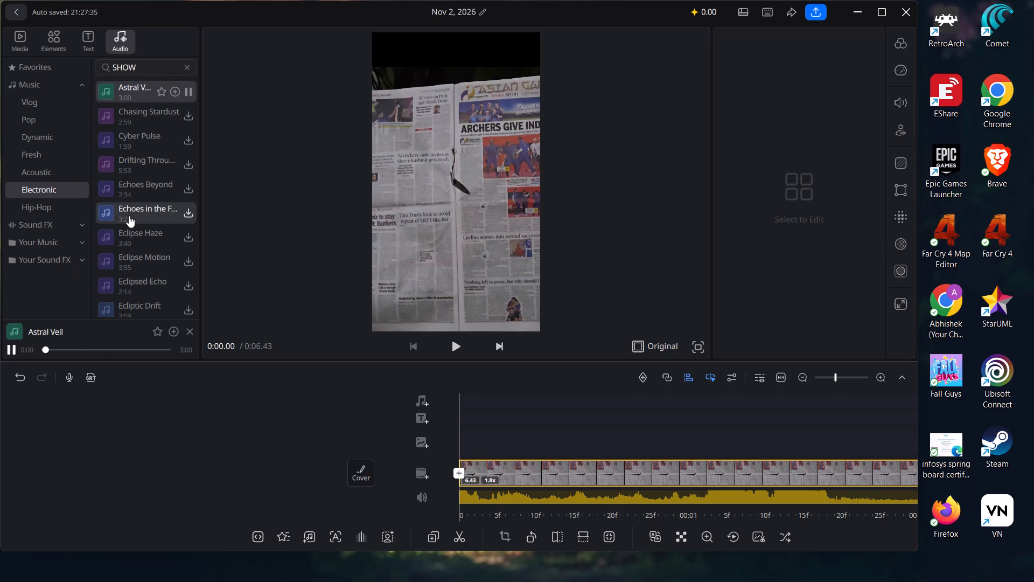
click(162, 116)
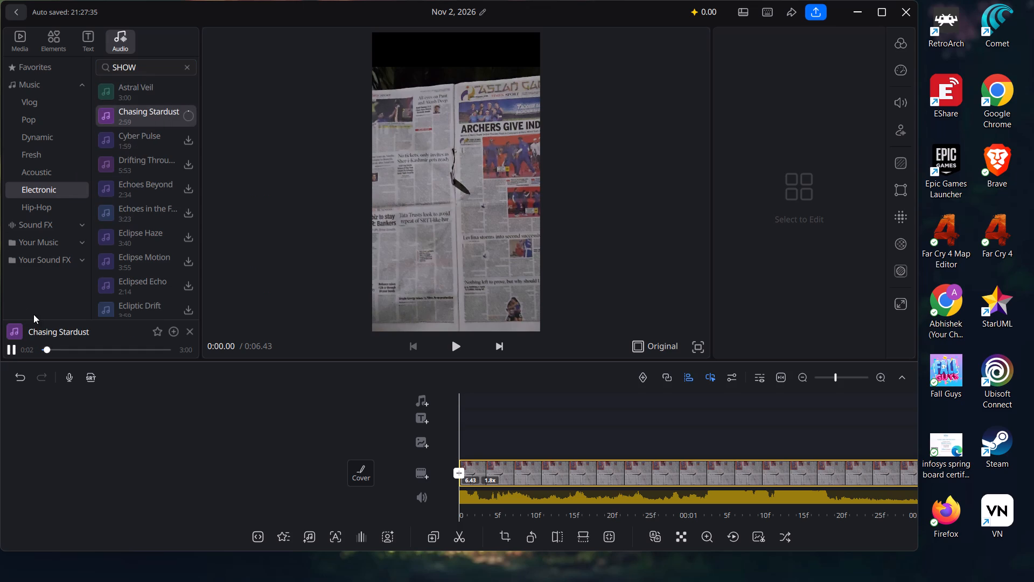
click(12, 351)
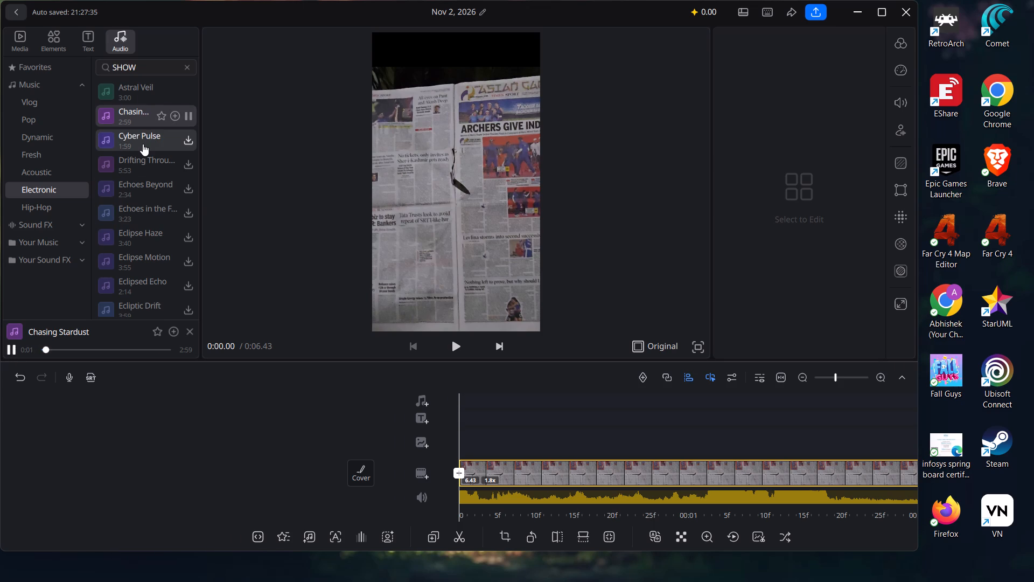
click(143, 144)
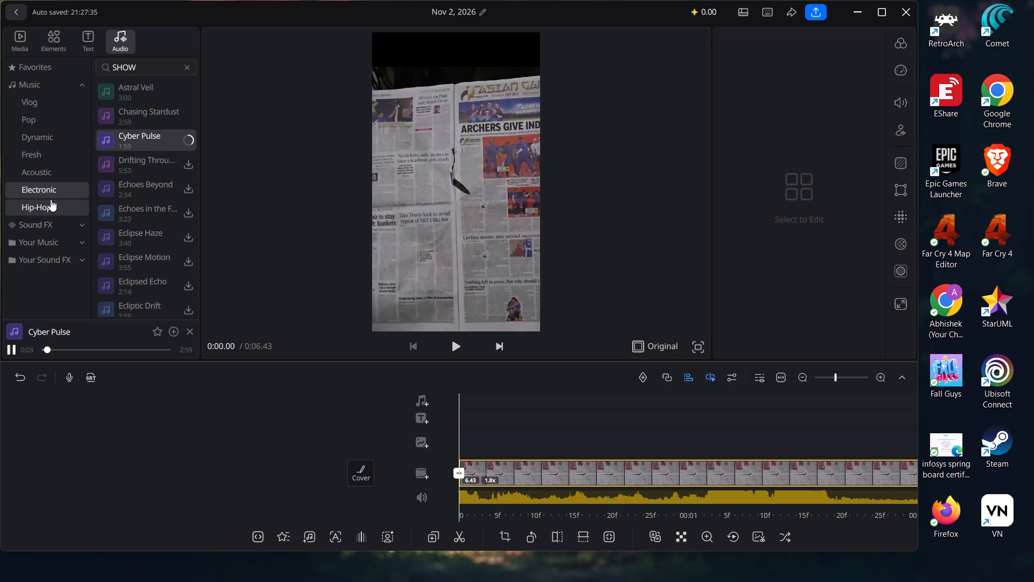
click(10, 352)
click(135, 164)
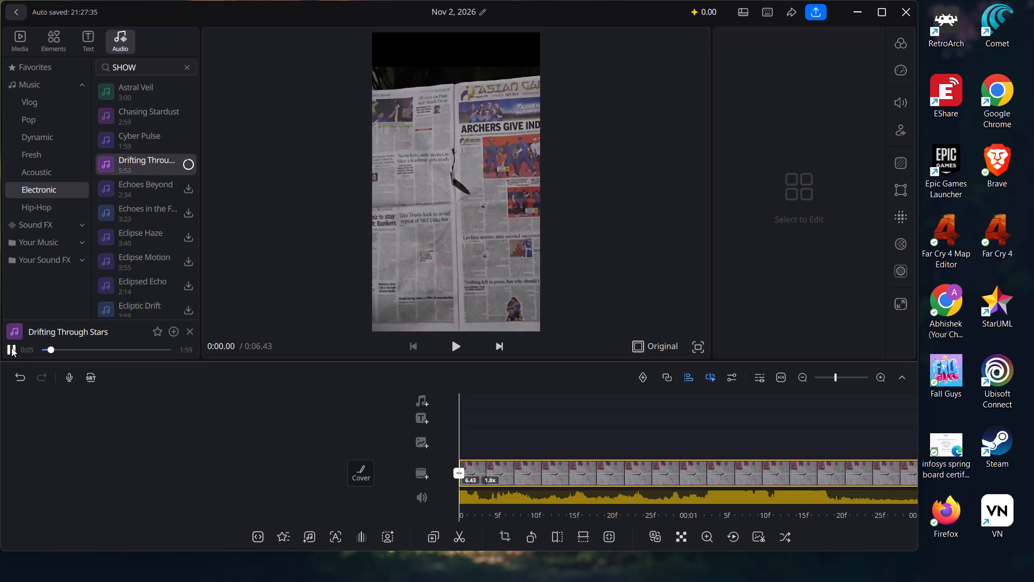
click(11, 348)
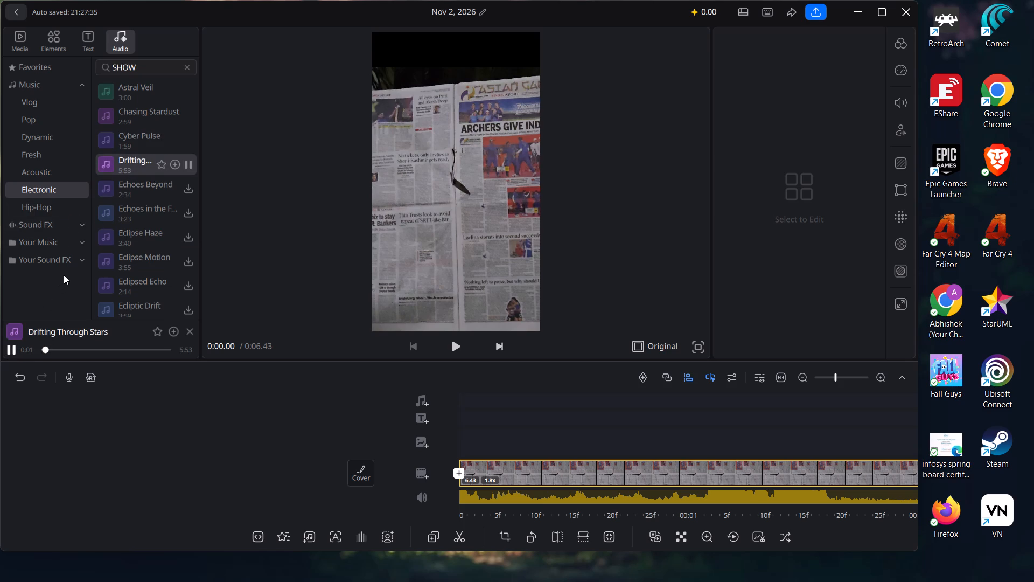
click(139, 193)
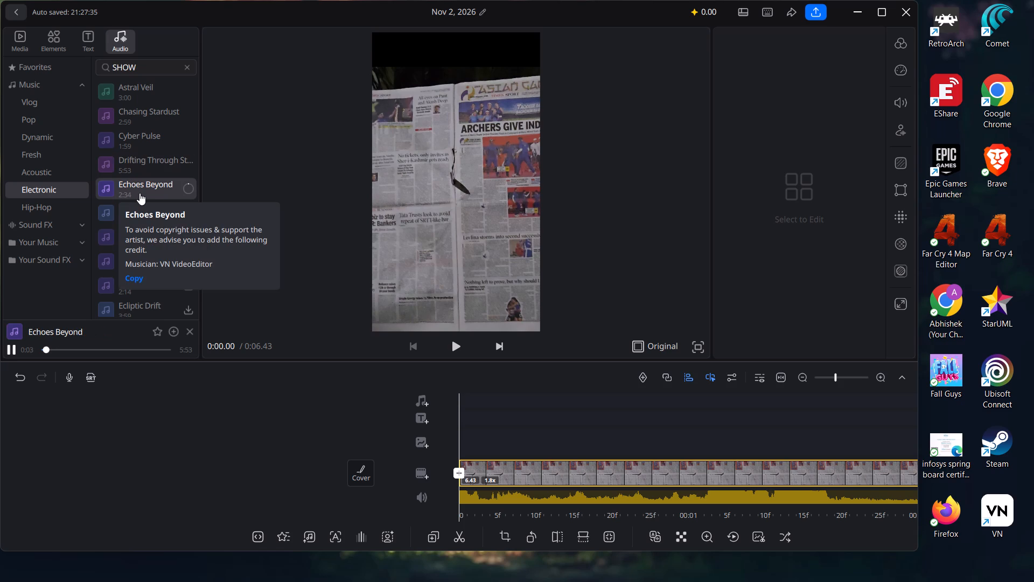
click(10, 343)
click(12, 347)
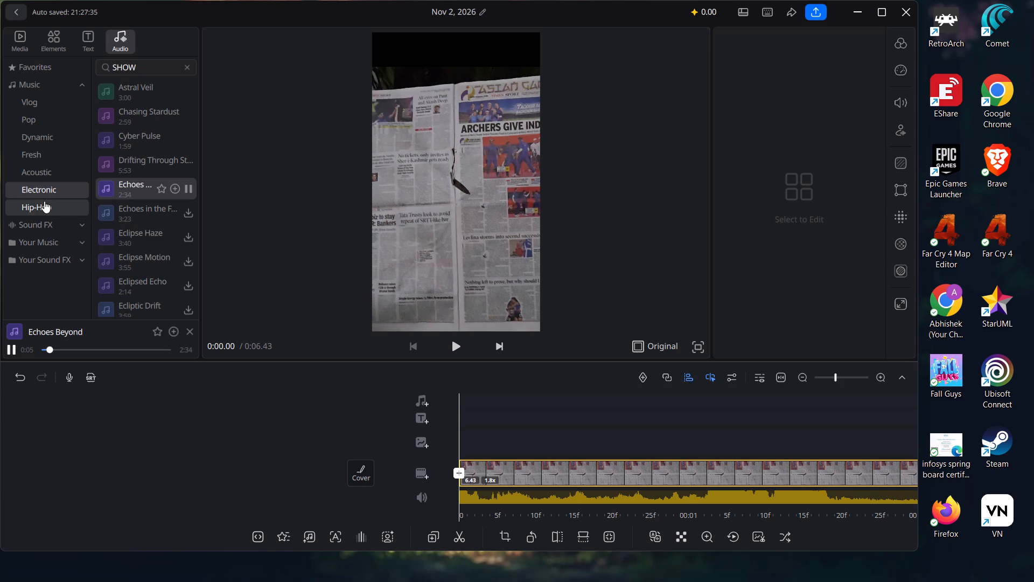
Browse the Acoustic music category and preview the track "Breezy Strums".
click(56, 170)
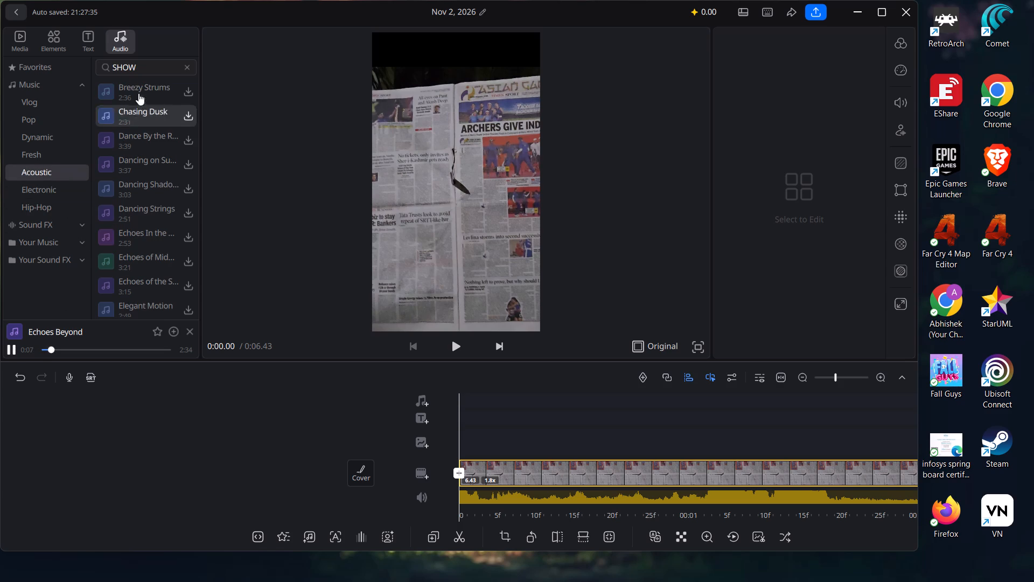
click(172, 85)
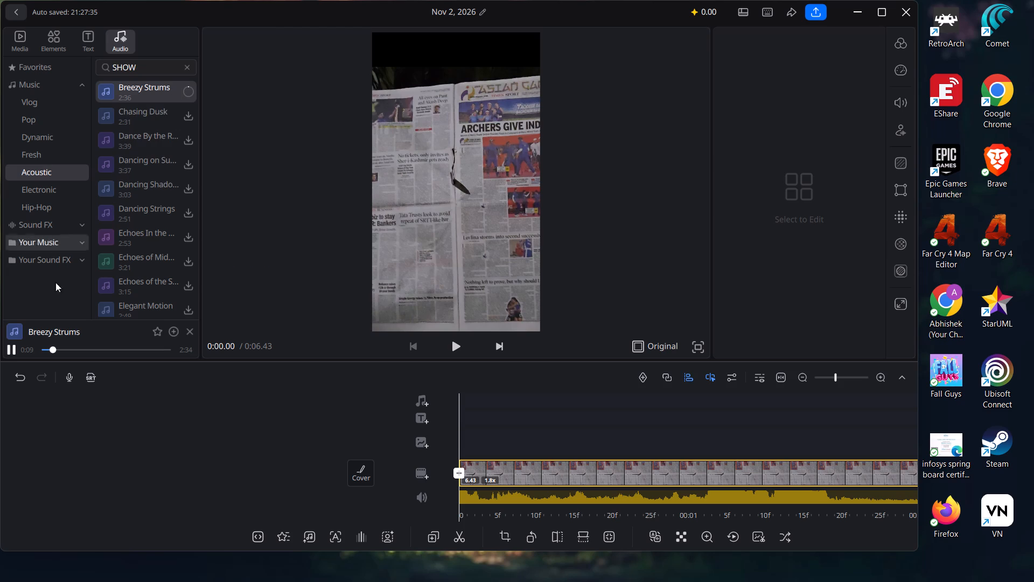
click(13, 351)
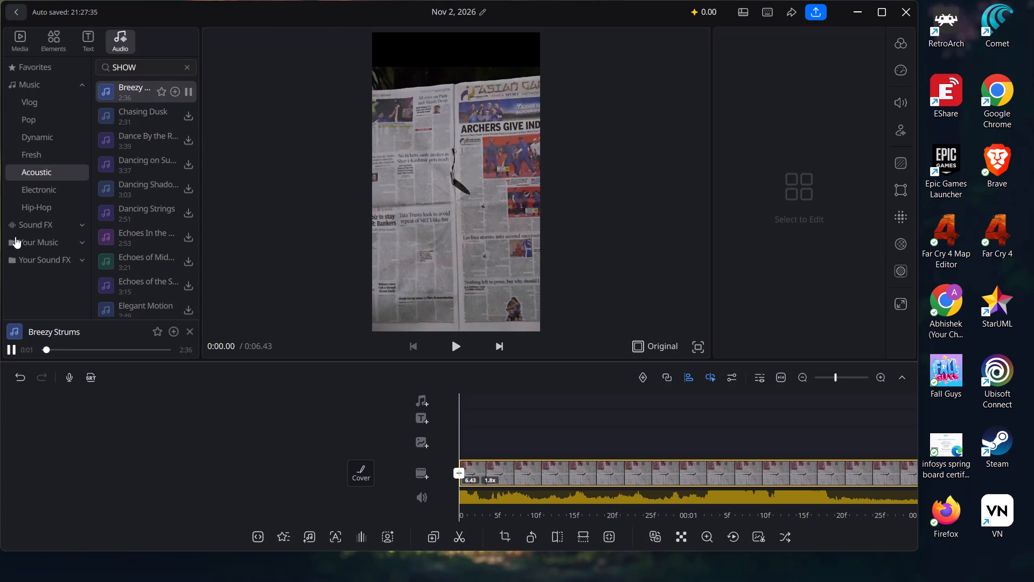
Browse the Dynamic music category and preview the tracks "Afterglow Rush", "Alone" and "Apart".
click(73, 133)
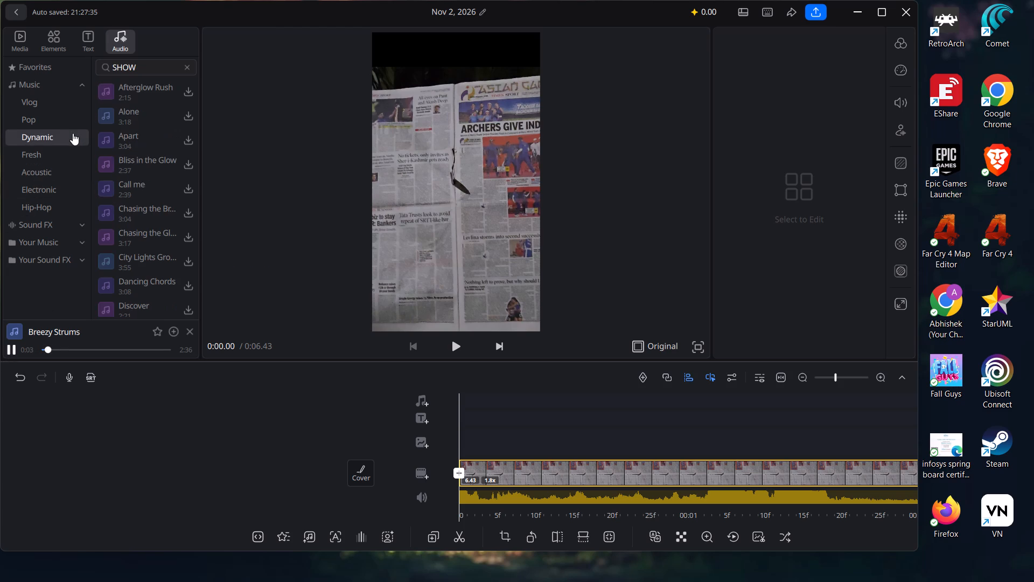
click(149, 89)
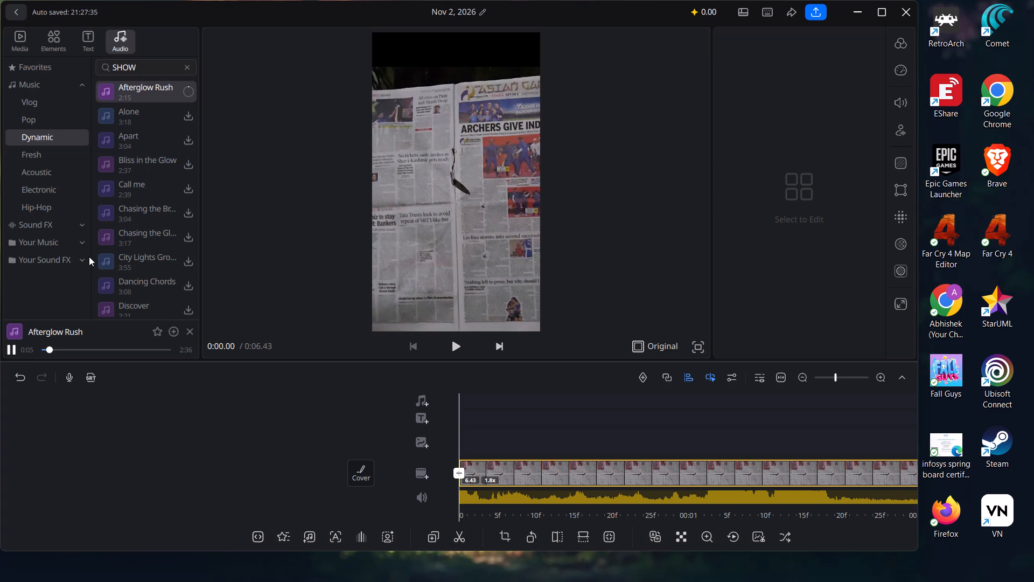
click(16, 350)
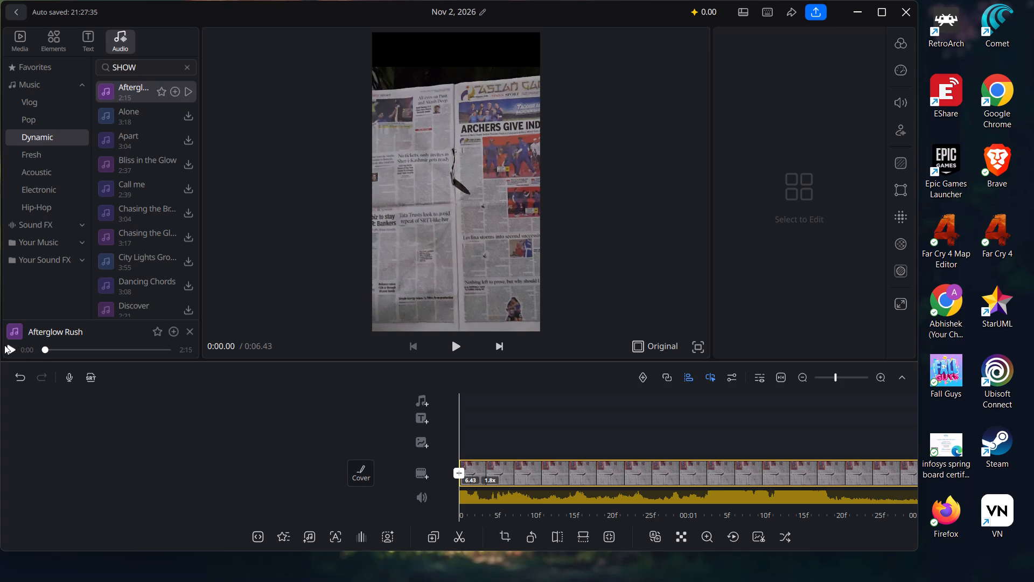
click(4, 345)
click(16, 344)
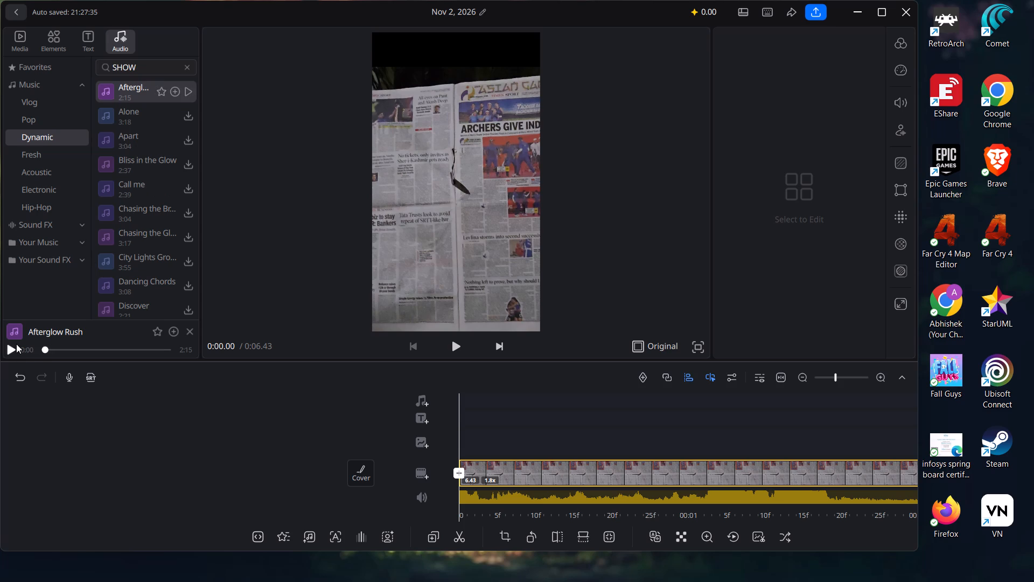
click(10, 348)
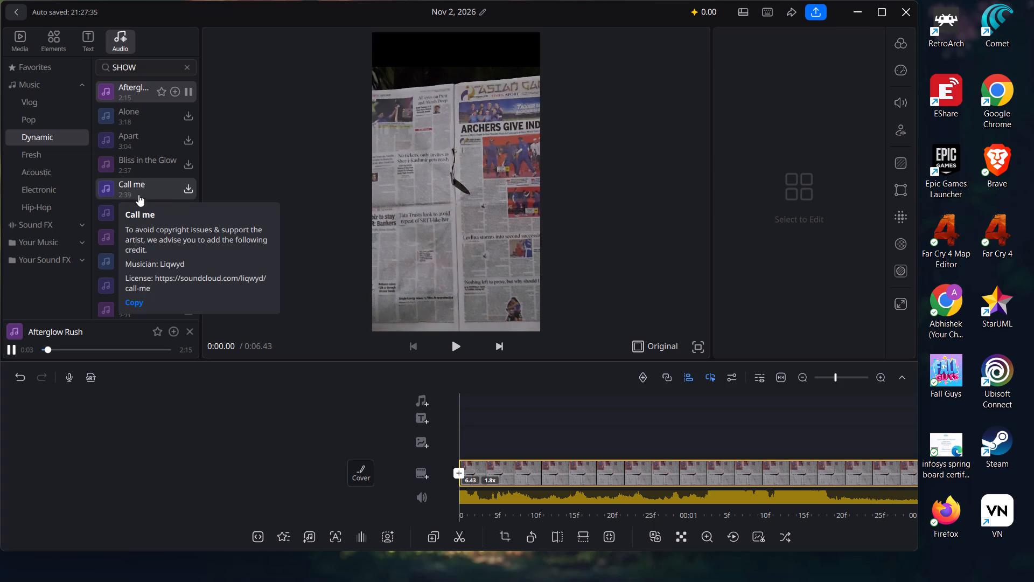
click(182, 121)
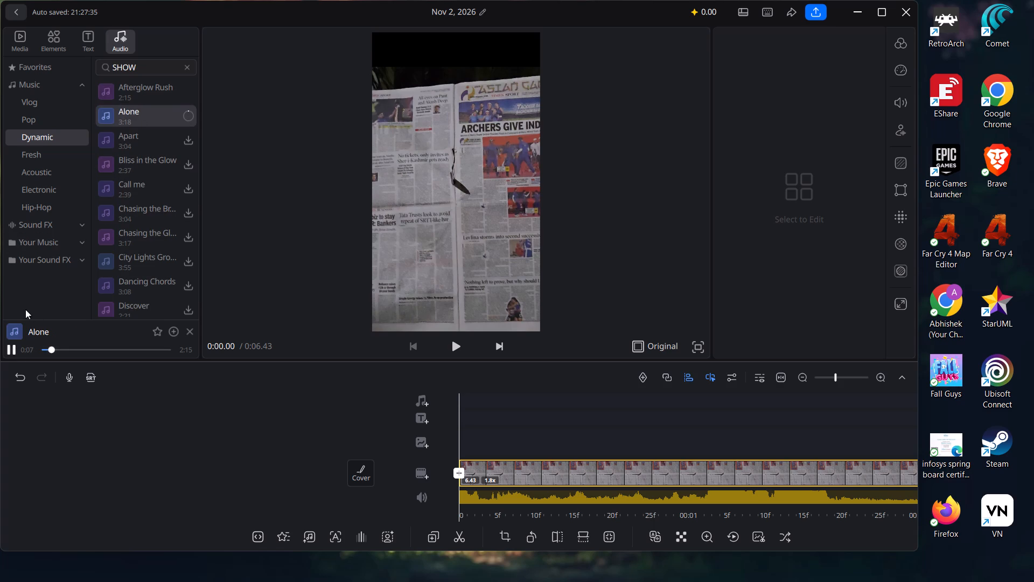
click(11, 349)
click(182, 138)
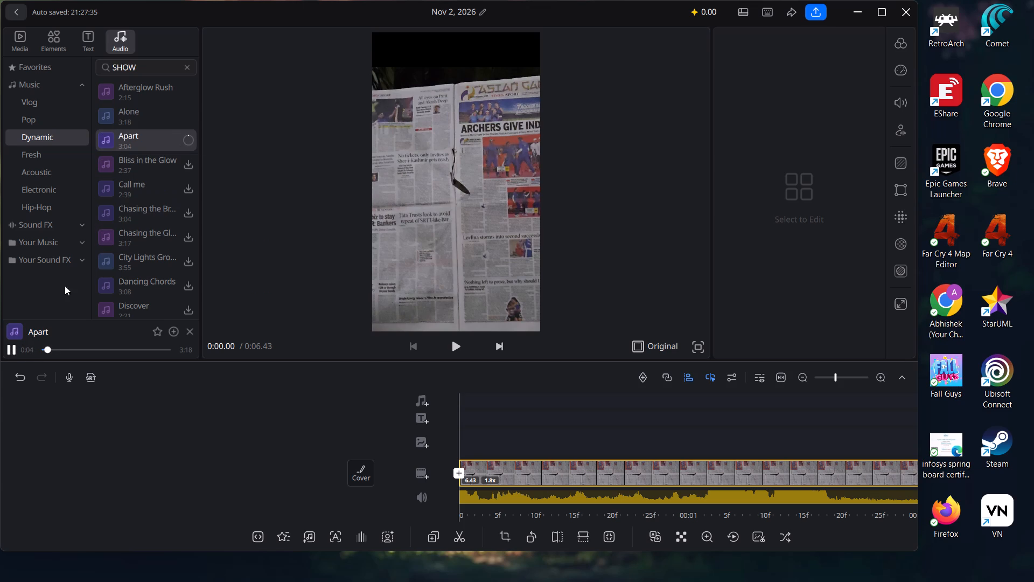
click(14, 347)
Preview "Bliss in the Glow" and "Afterglow Rush" from the Dynamic music category, rewinding "Afterglow Rush" to its beginning.
click(180, 167)
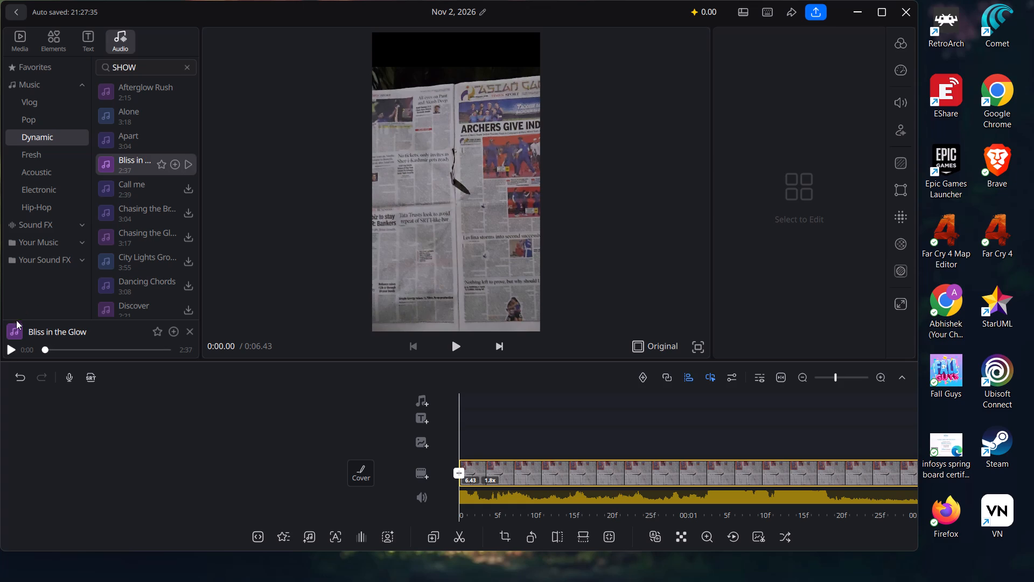
click(10, 345)
click(166, 86)
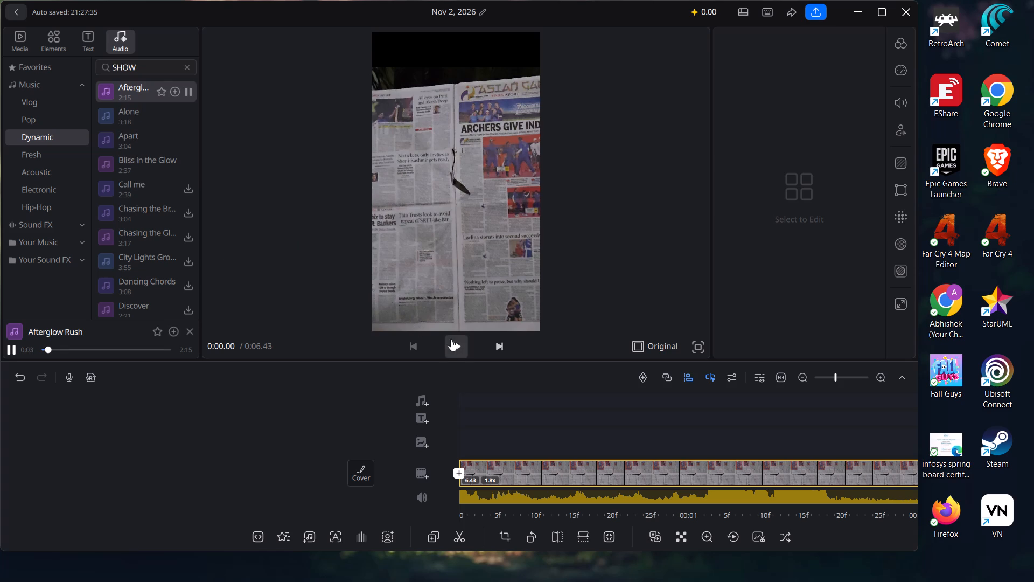
drag(47, 346, 37, 348)
drag(37, 348, 27, 350)
click(10, 349)
drag(46, 349, 35, 350)
Play the video alongside the "Afterglow Rush" preview to judge how well the music fits.
drag(460, 340, 10, 346)
click(457, 353)
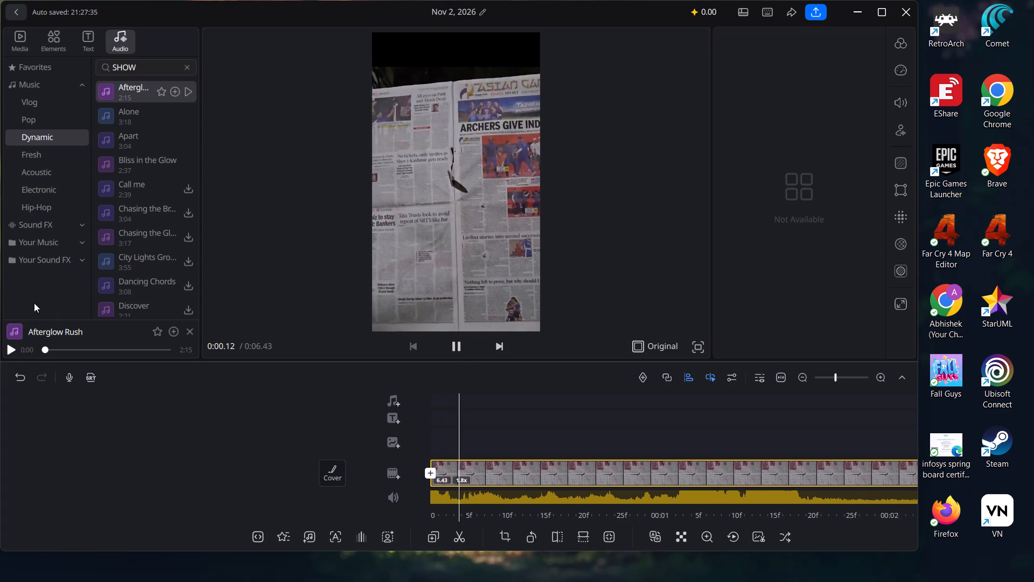
click(12, 352)
drag(12, 352, 132, 351)
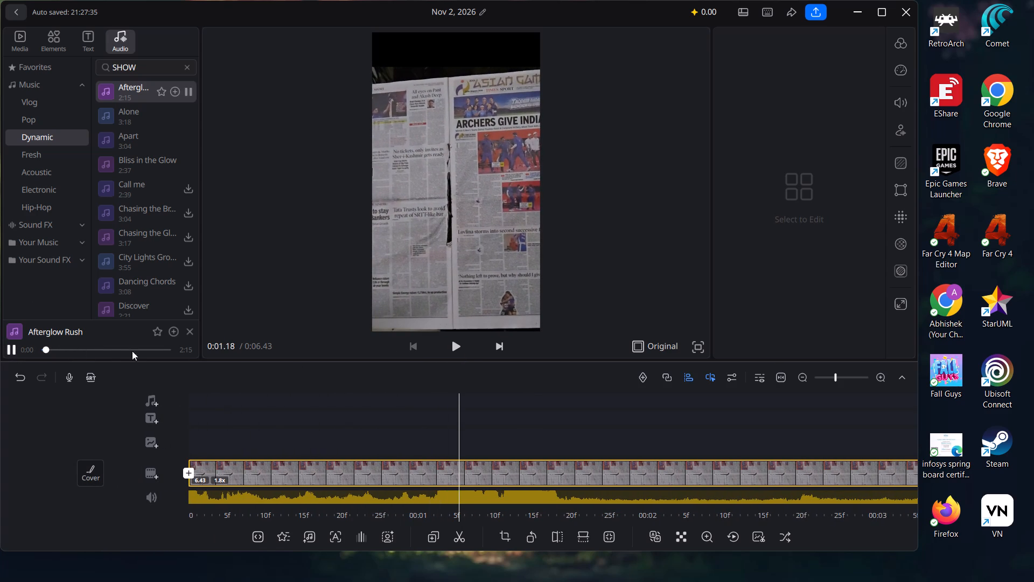
drag(132, 351, 240, 361)
drag(86, 338, 130, 310)
drag(130, 310, 232, 275)
click(13, 351)
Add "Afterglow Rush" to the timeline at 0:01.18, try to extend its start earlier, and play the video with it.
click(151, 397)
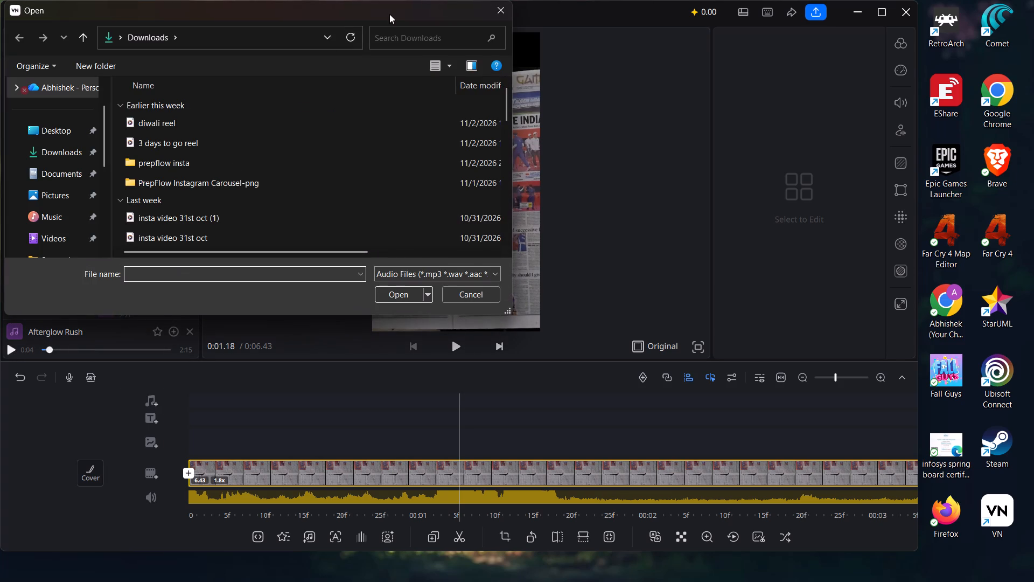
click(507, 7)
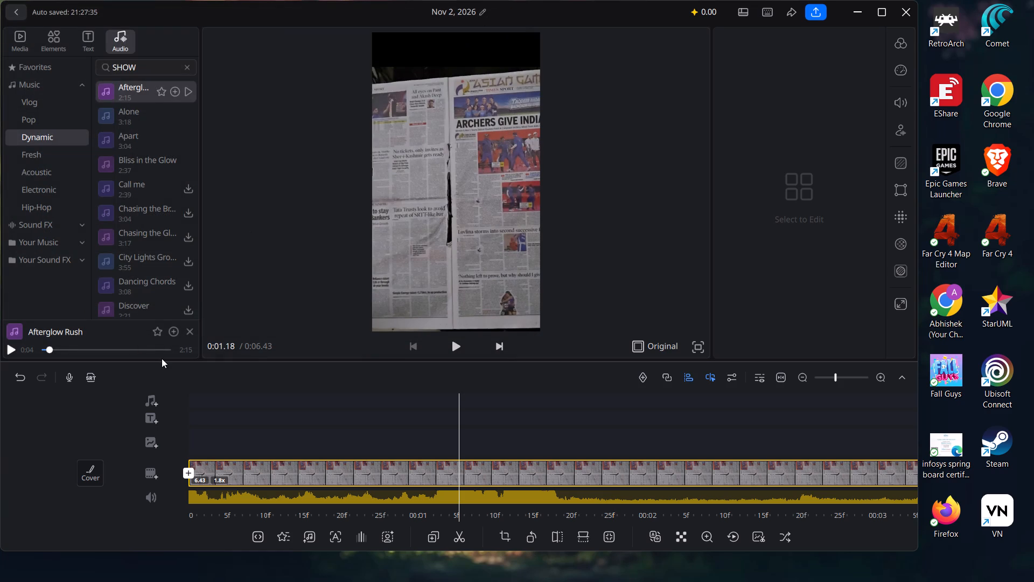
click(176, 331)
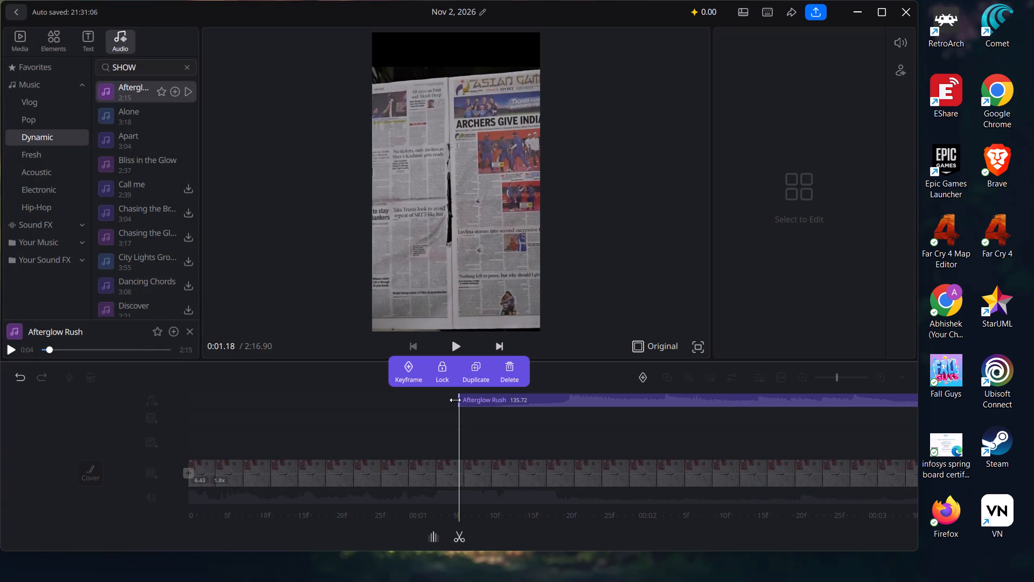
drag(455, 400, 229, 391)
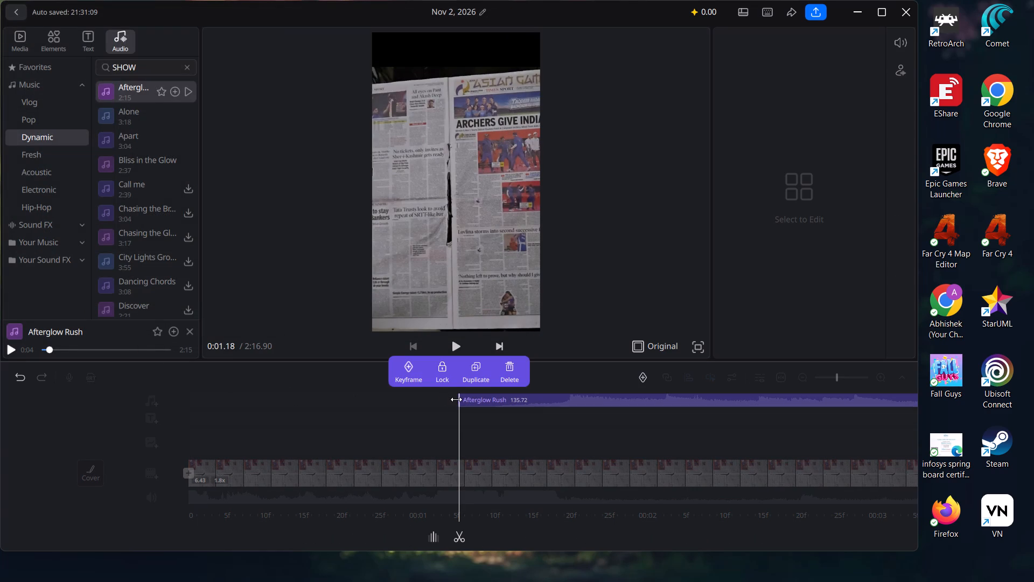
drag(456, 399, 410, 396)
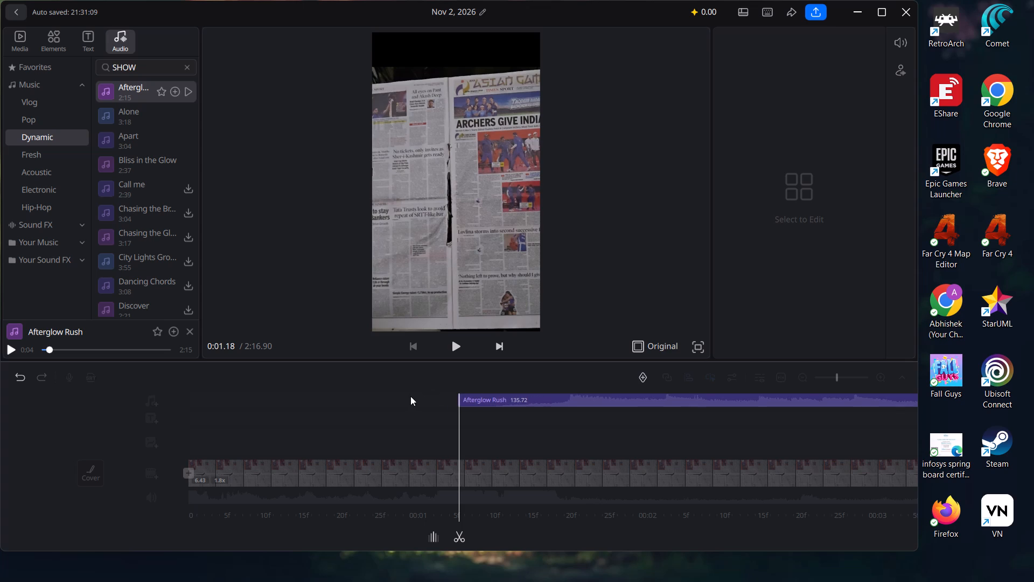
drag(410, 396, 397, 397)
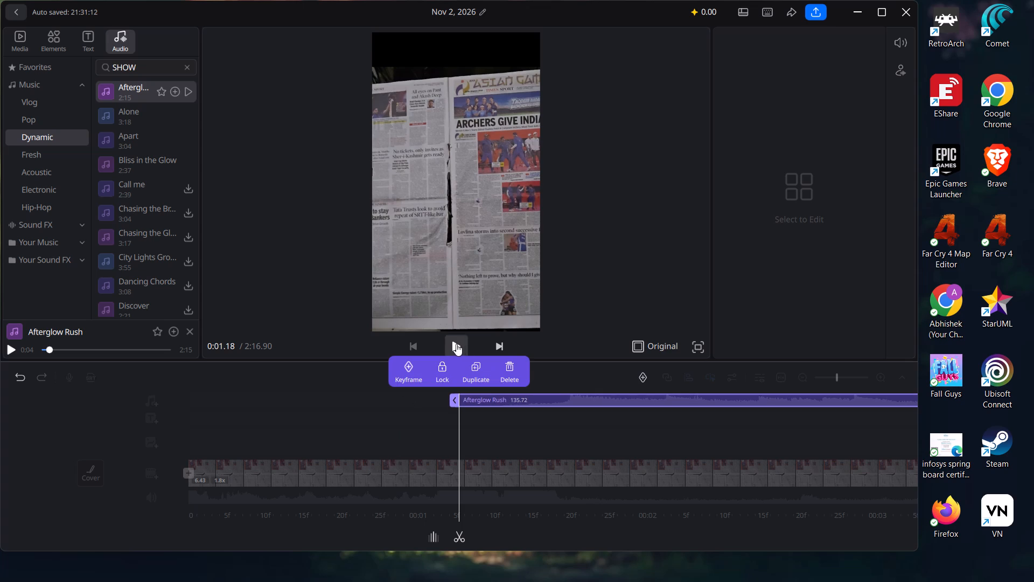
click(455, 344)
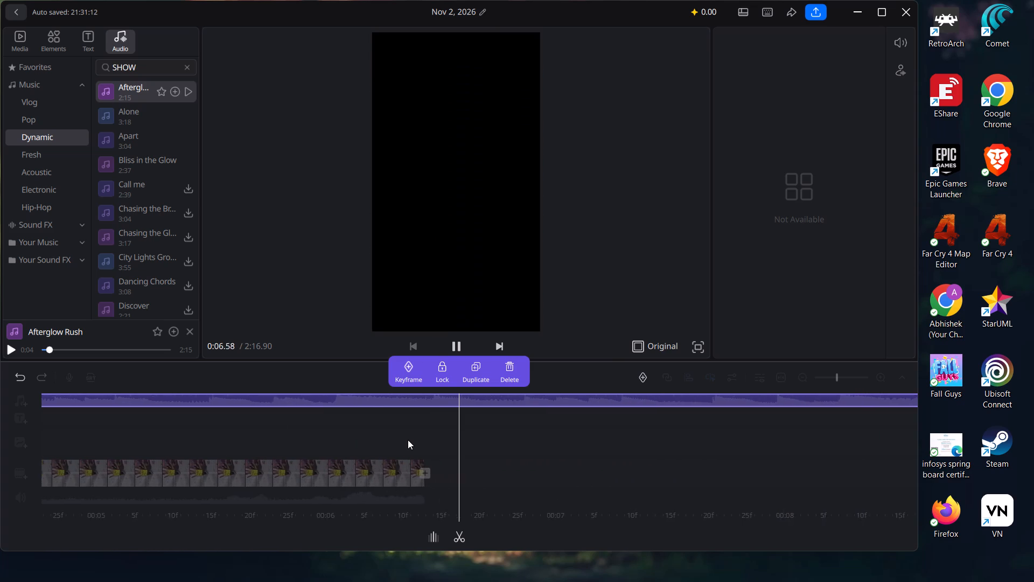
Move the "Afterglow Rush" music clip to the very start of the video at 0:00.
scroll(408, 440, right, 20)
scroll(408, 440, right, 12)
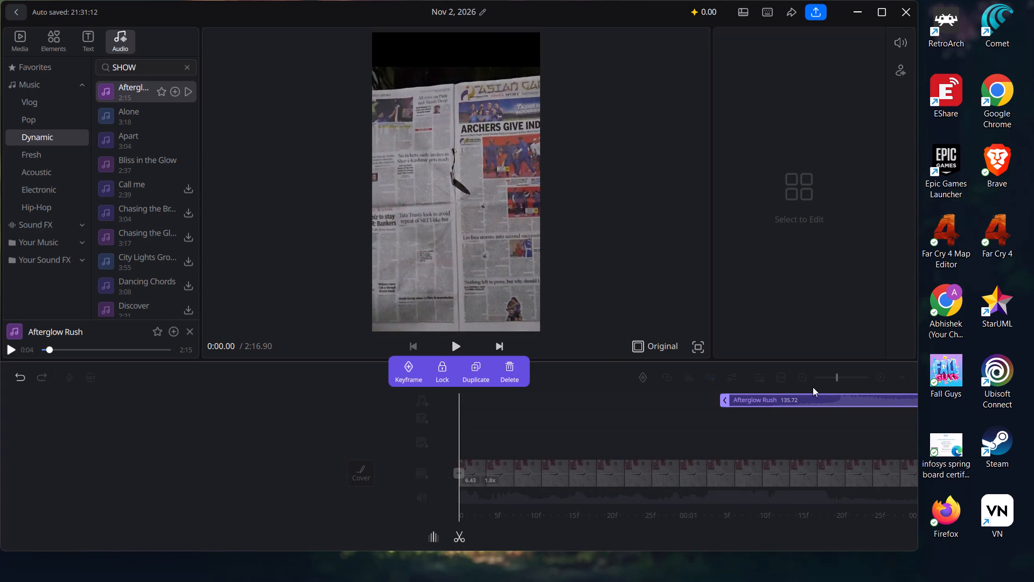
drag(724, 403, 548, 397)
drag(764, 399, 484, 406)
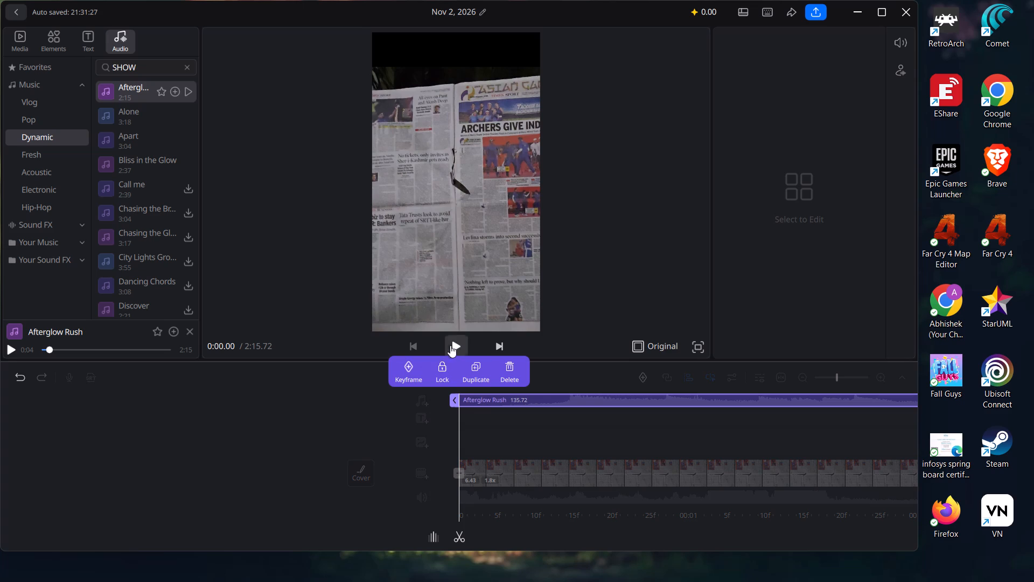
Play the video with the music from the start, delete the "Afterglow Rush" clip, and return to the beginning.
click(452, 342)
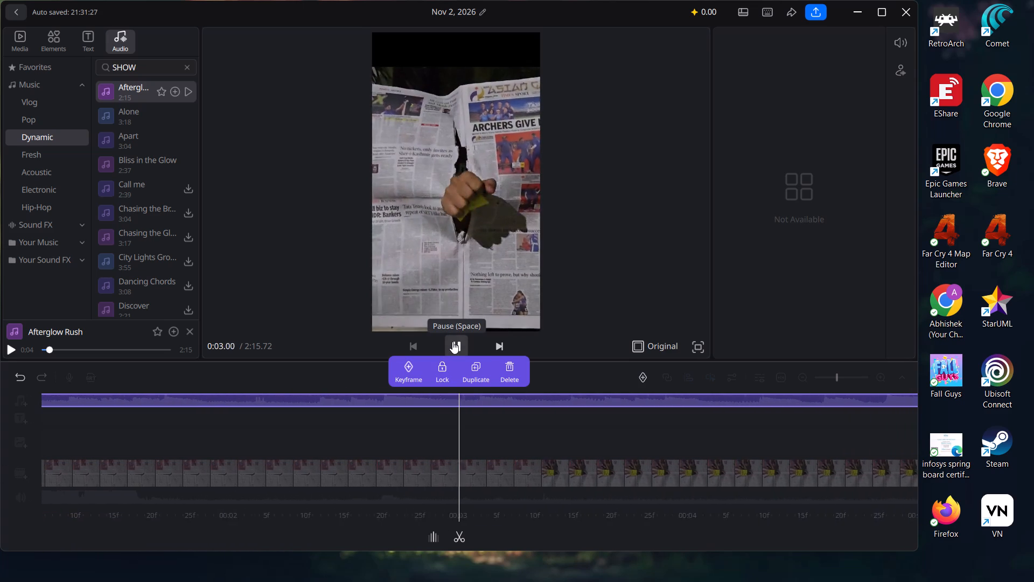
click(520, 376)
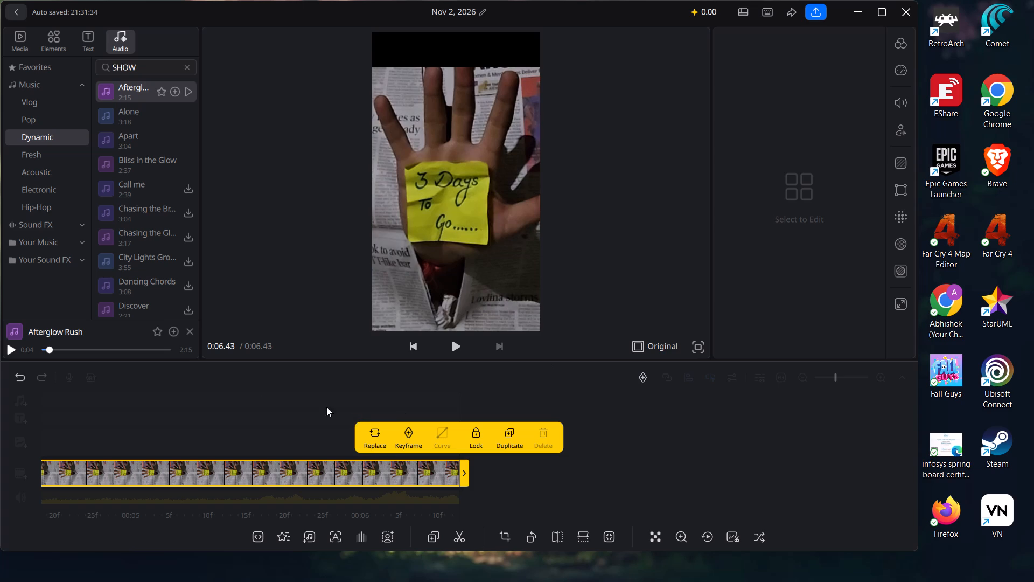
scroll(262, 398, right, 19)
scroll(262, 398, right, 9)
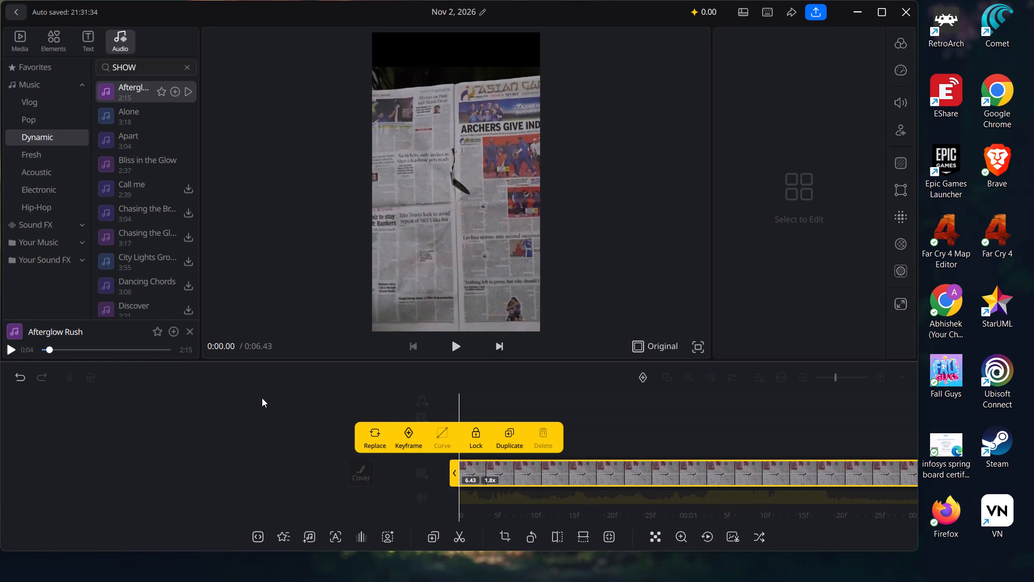